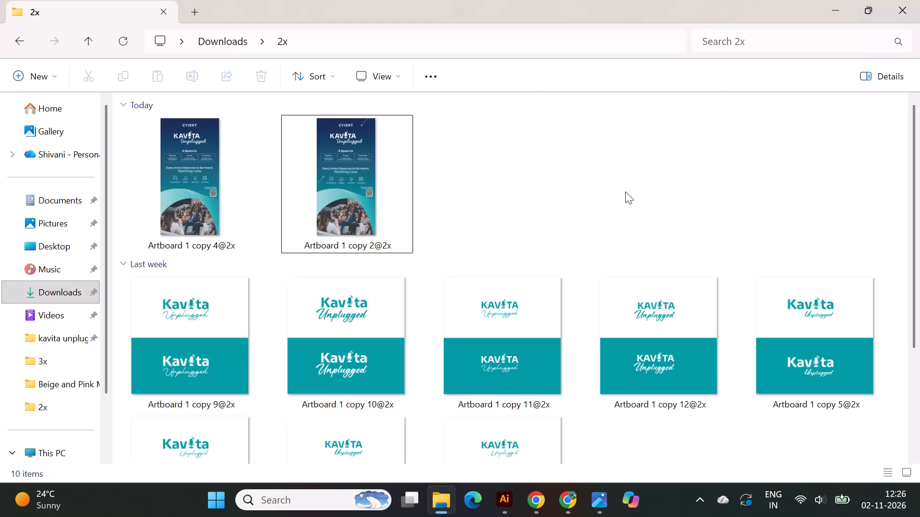
# Open the Gallery in File Explorer and look through the recent design images.
pyautogui.click(625, 191)
pyautogui.click(69, 280)
pyautogui.click(62, 299)
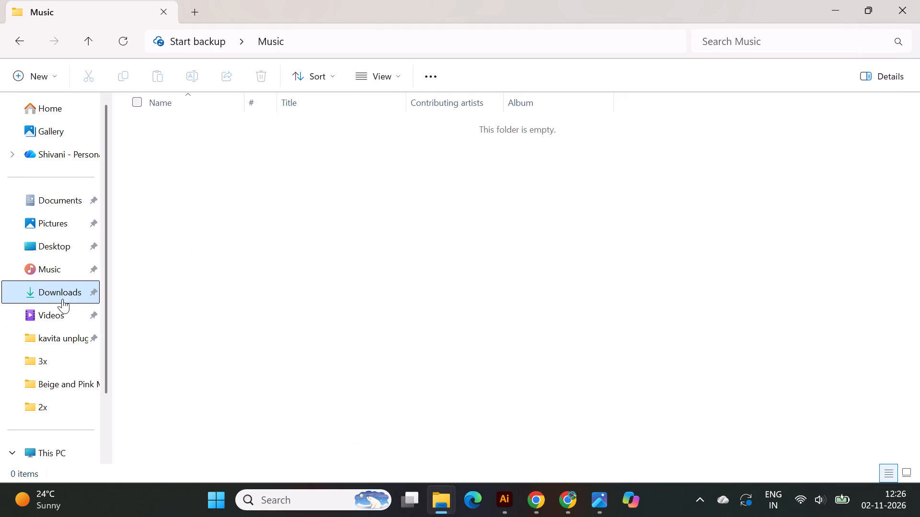
pyautogui.scroll(4, 62, 290)
pyautogui.click(59, 120)
pyautogui.click(61, 133)
pyautogui.scroll(7, 361, 299)
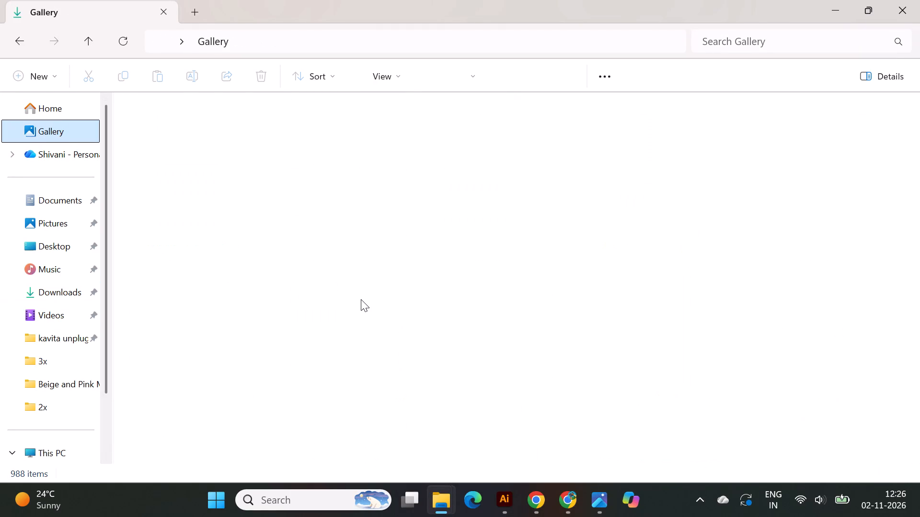
pyautogui.scroll(6, 361, 299)
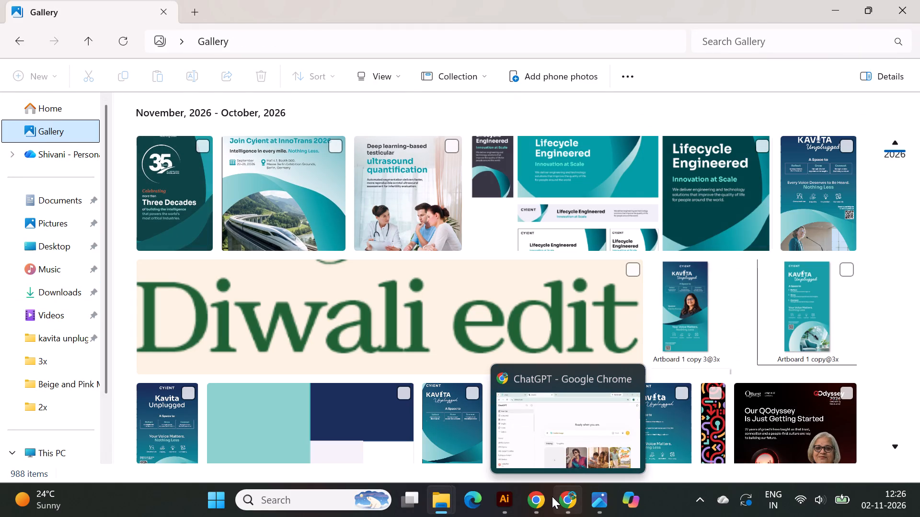
# Switch to Illustrator and look over the Kavita Unplugged standee layouts and the colour guides around them.
pyautogui.click(510, 506)
pyautogui.keyDown('alt'); pyautogui.scroll(-1, 419, 229); pyautogui.keyUp('alt')
pyautogui.scroll(-5, 419, 229)
pyautogui.moveTo(499, 479); pyautogui.dragTo(477, 479)
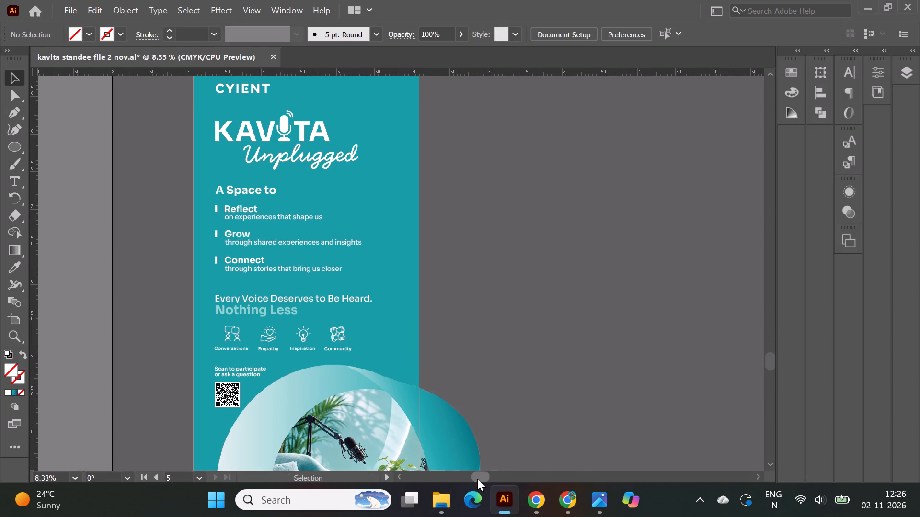
pyautogui.moveTo(477, 479); pyautogui.dragTo(460, 476)
pyautogui.keyDown('alt'); pyautogui.scroll(-1, 347, 322); pyautogui.keyUp('alt')
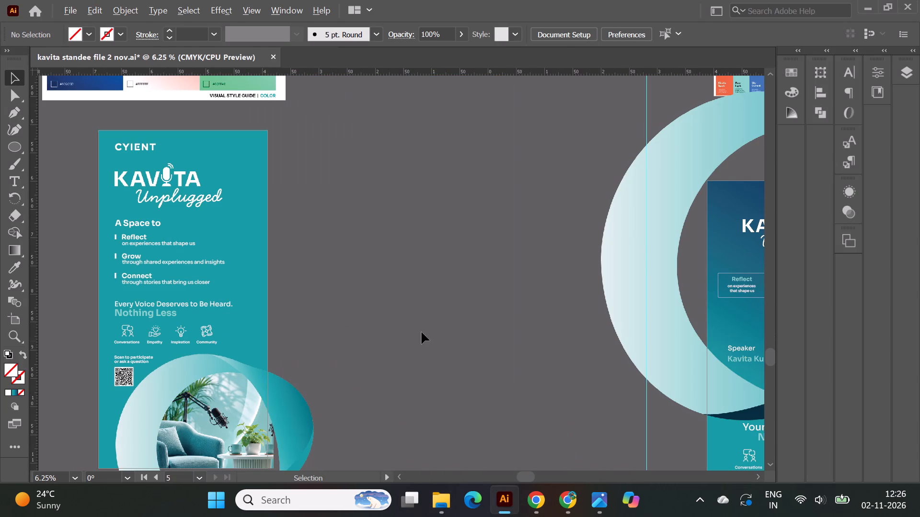
pyautogui.keyDown('alt'); pyautogui.scroll(-2, 482, 306); pyautogui.keyUp('alt')
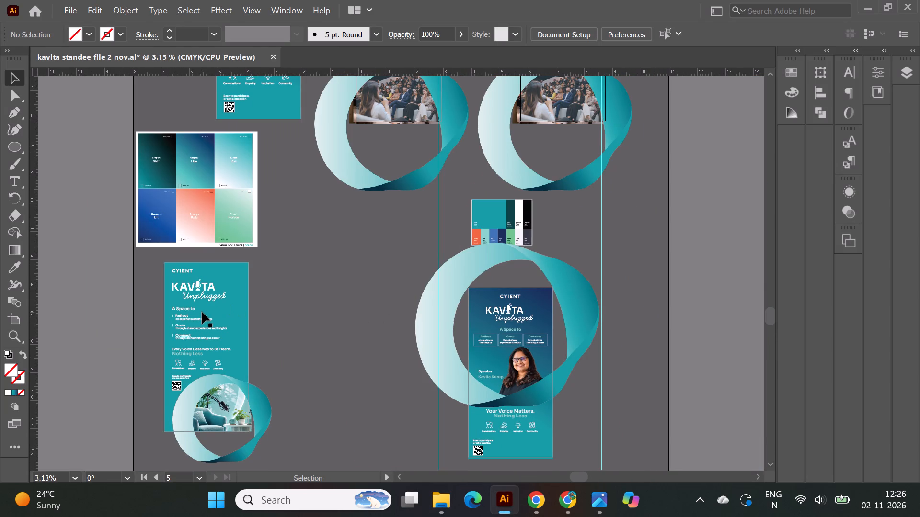
pyautogui.scroll(14, 202, 312)
pyautogui.scroll(1, 425, 230)
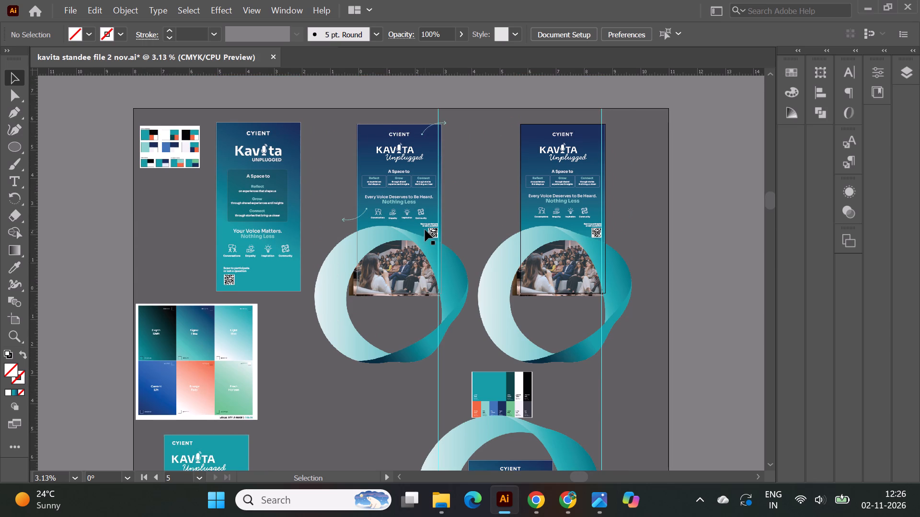
# Move the six-gradient style guide image beside the teal podcast-photo standee and scale it down to about two thirds of its size.
pyautogui.scroll(-12, 425, 230)
pyautogui.click(199, 217)
pyautogui.moveTo(195, 196); pyautogui.dragTo(330, 327)
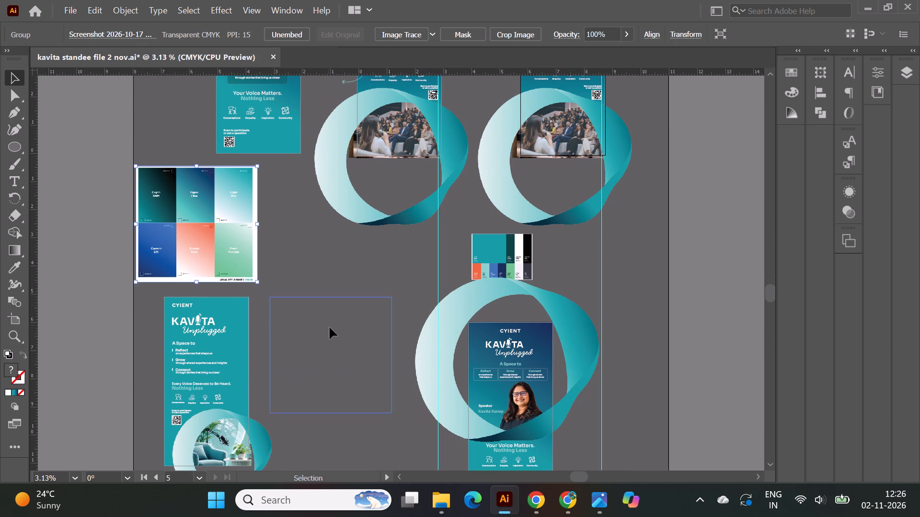
pyautogui.moveTo(330, 327); pyautogui.dragTo(323, 324)
pyautogui.moveTo(332, 319); pyautogui.dragTo(341, 323)
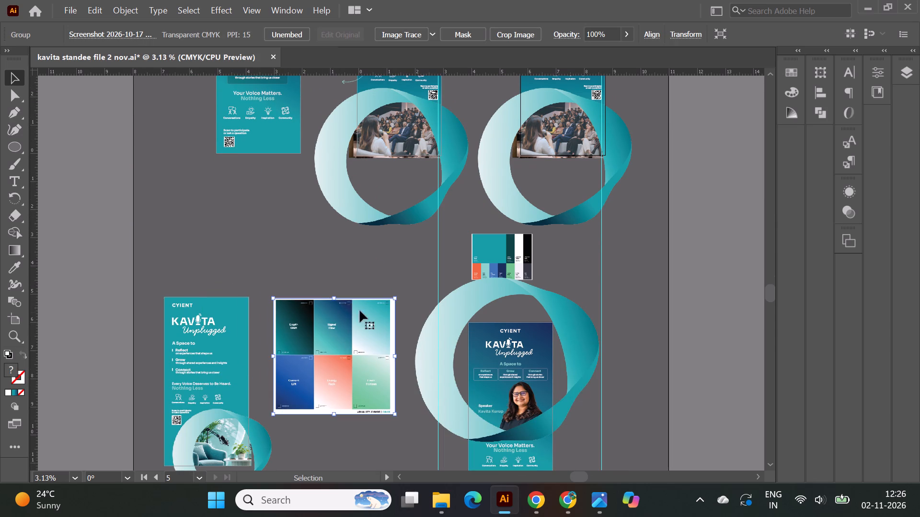
pyautogui.keyDown('shift'); pyautogui.moveTo(396, 299); pyautogui.dragTo(349, 329); pyautogui.keyUp('shift')
pyautogui.moveTo(318, 371); pyautogui.dragTo(309, 323)
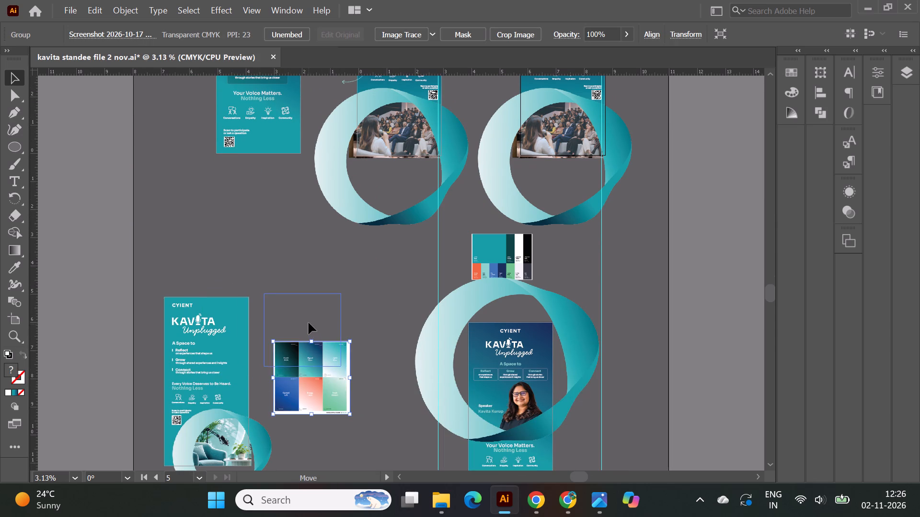
pyautogui.moveTo(309, 323); pyautogui.dragTo(308, 326)
pyautogui.click(373, 301)
# Move the colour combinations chart from beside the topmost standees to just above the six-gradient style guide image.
pyautogui.scroll(5, 436, 339)
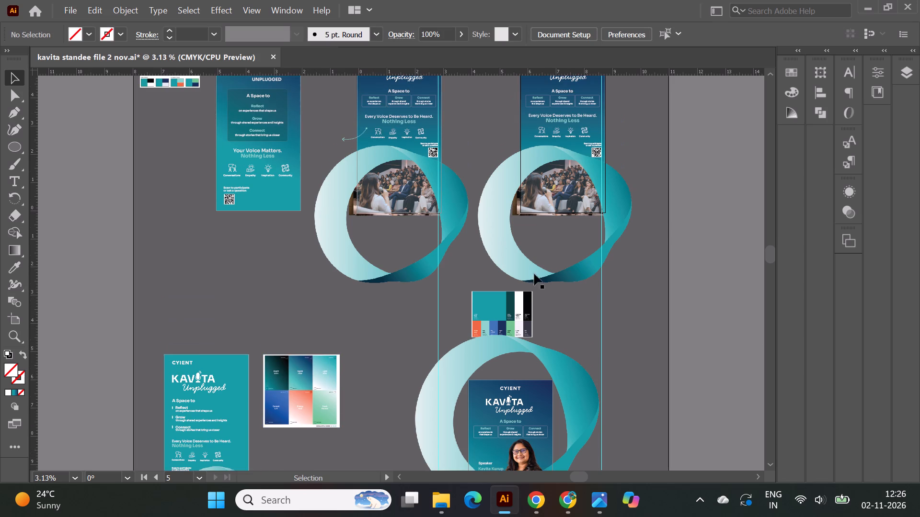
pyautogui.keyDown('alt'); pyautogui.scroll(-1, 544, 263); pyautogui.keyUp('alt')
pyautogui.scroll(4, 387, 258)
pyautogui.click(173, 109)
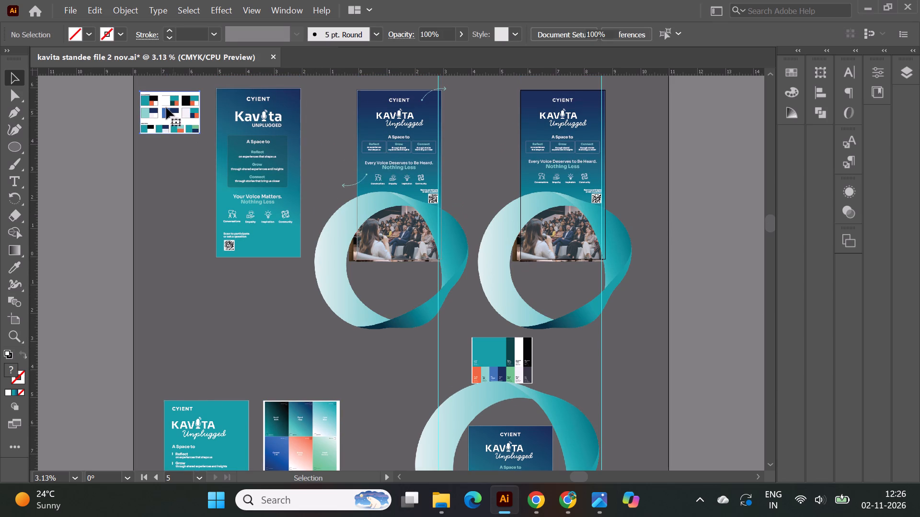
pyautogui.moveTo(166, 108); pyautogui.dragTo(307, 365)
pyautogui.click(376, 360)
# Examine the teal podcast-photo standee with its colour guides and compare it with the speaker standee.
pyautogui.scroll(-17, 546, 269)
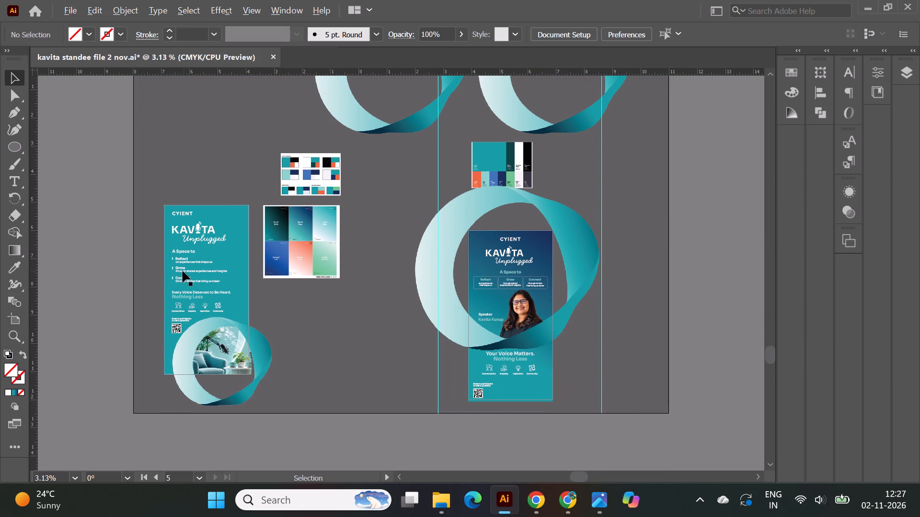
pyautogui.keyDown('alt'); pyautogui.scroll(1, 182, 271); pyautogui.keyUp('alt')
pyautogui.moveTo(584, 478); pyautogui.dragTo(558, 478)
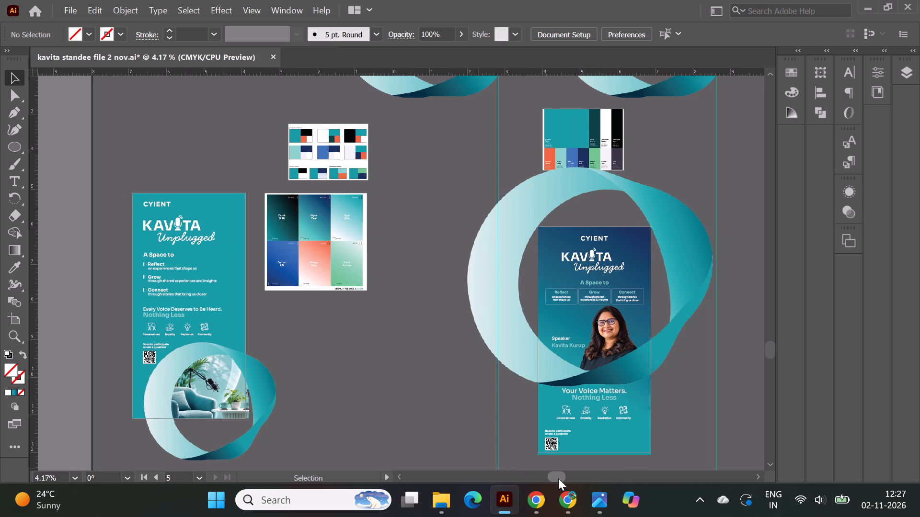
pyautogui.moveTo(558, 478); pyautogui.dragTo(482, 478)
pyautogui.scroll(-1, 406, 410)
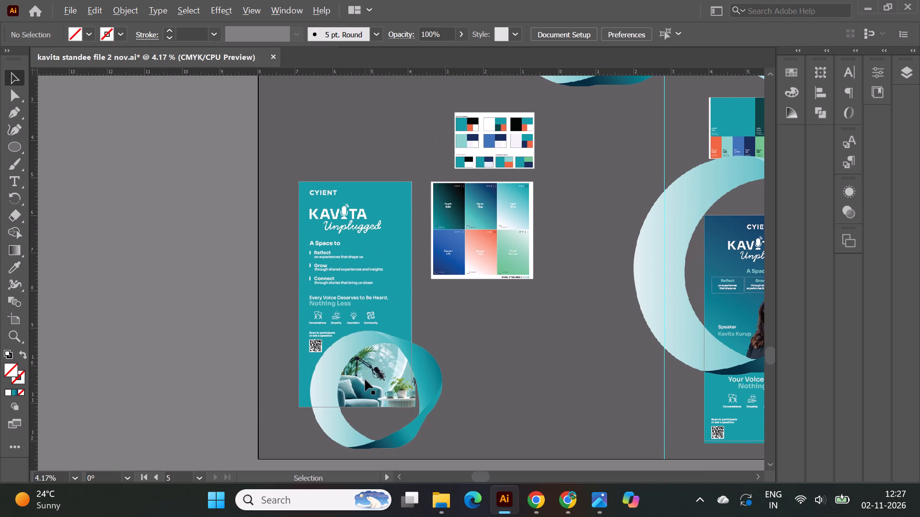
pyautogui.keyDown('alt'); pyautogui.scroll(1, 365, 380); pyautogui.keyUp('alt')
pyautogui.moveTo(526, 480); pyautogui.dragTo(506, 481)
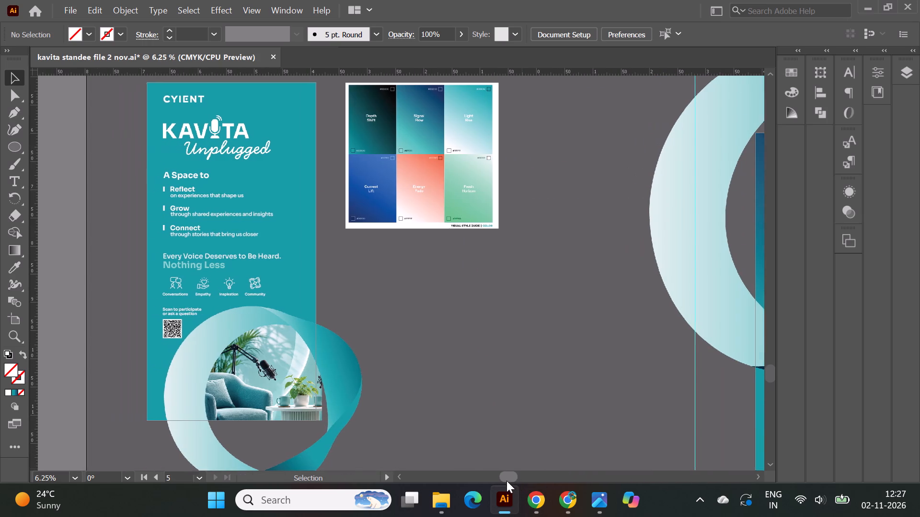
pyautogui.moveTo(506, 481); pyautogui.dragTo(455, 483)
pyautogui.keyDown('alt'); pyautogui.scroll(-1, 625, 366); pyautogui.keyUp('alt')
pyautogui.keyDown('alt'); pyautogui.scroll(-1, 570, 254); pyautogui.keyUp('alt')
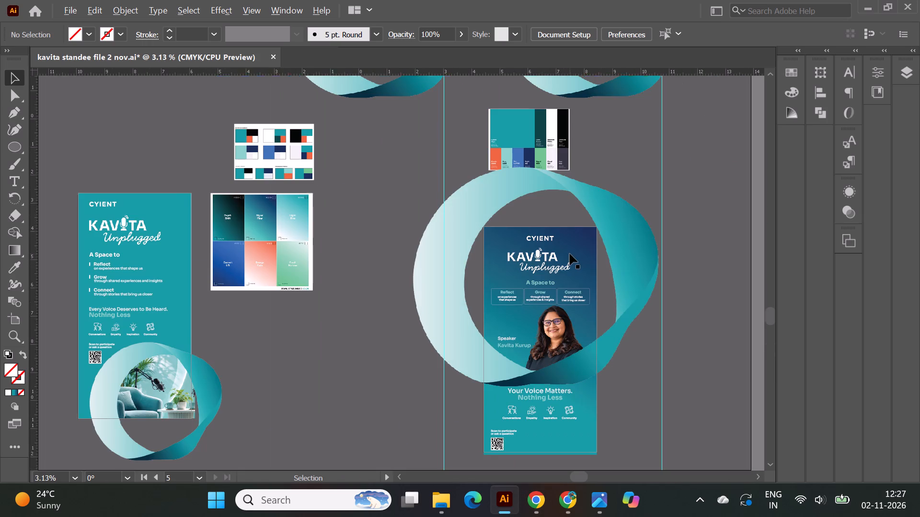
pyautogui.moveTo(582, 475); pyautogui.dragTo(481, 477)
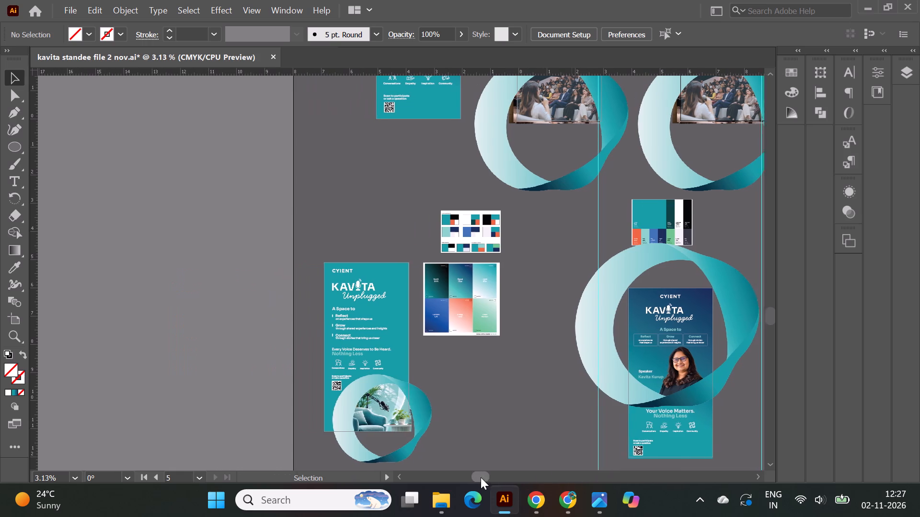
pyautogui.moveTo(481, 477); pyautogui.dragTo(478, 479)
# Switch to the File Explorer Gallery and select the ultrasound quantification, InnoTrans and 35-year Three Decades reference images.
pyautogui.click(446, 497)
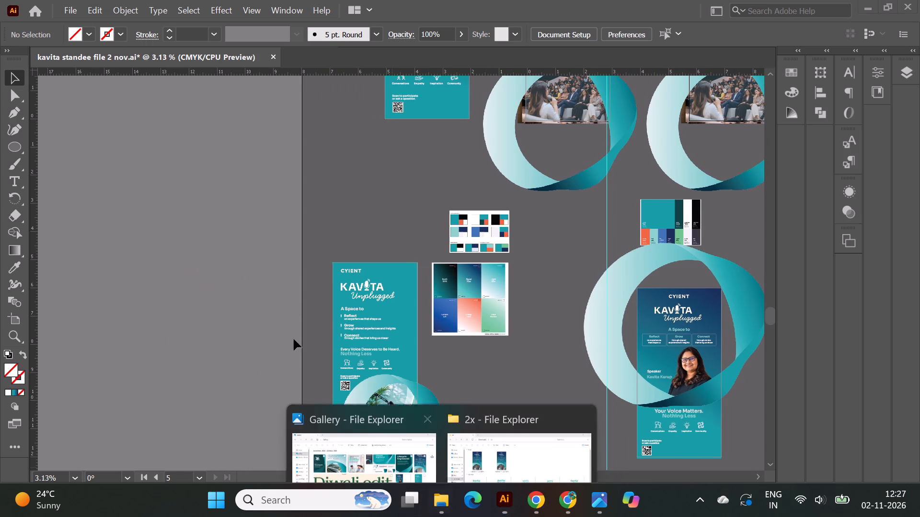
pyautogui.click(356, 415)
pyautogui.scroll(3, 148, 255)
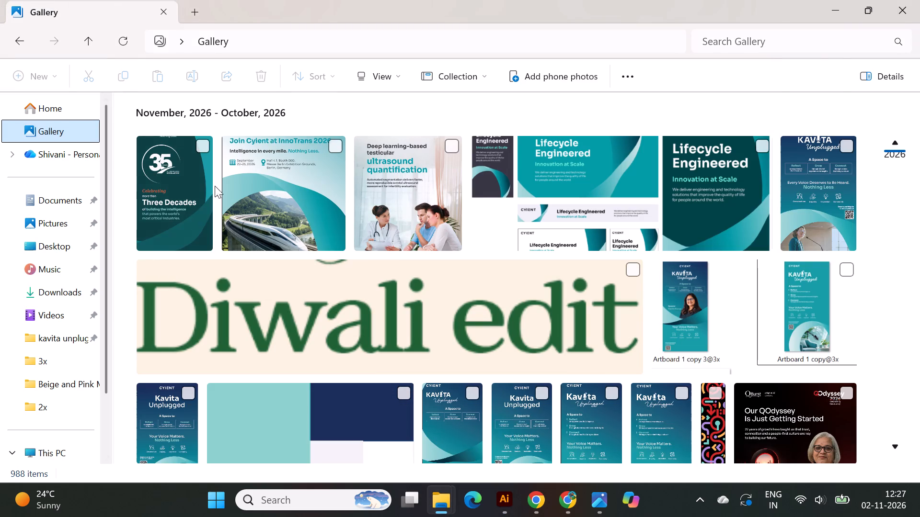
pyautogui.click(415, 216)
pyautogui.click(298, 210)
pyautogui.keyDown('shift'); pyautogui.click(161, 196); pyautogui.keyUp('shift')
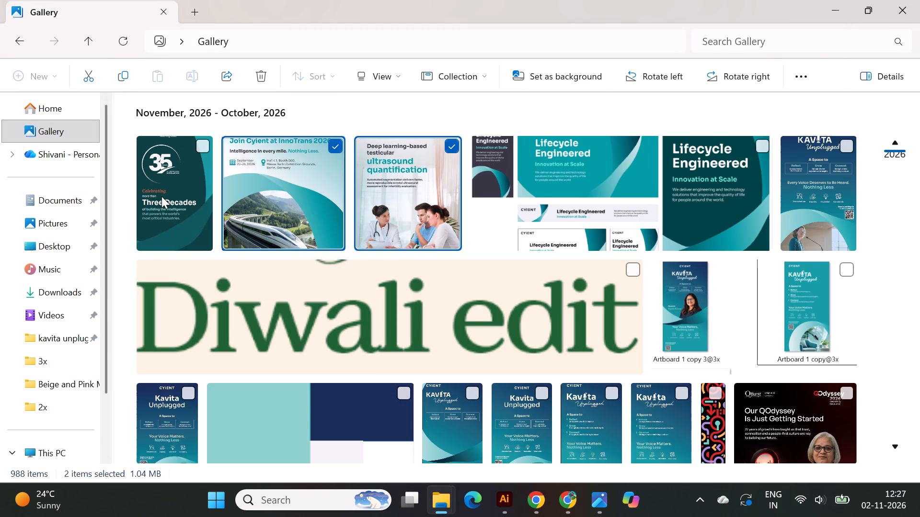
# Switch back to Illustrator and look over the standee layouts and the empty space around the teal standee.
pyautogui.click(495, 498)
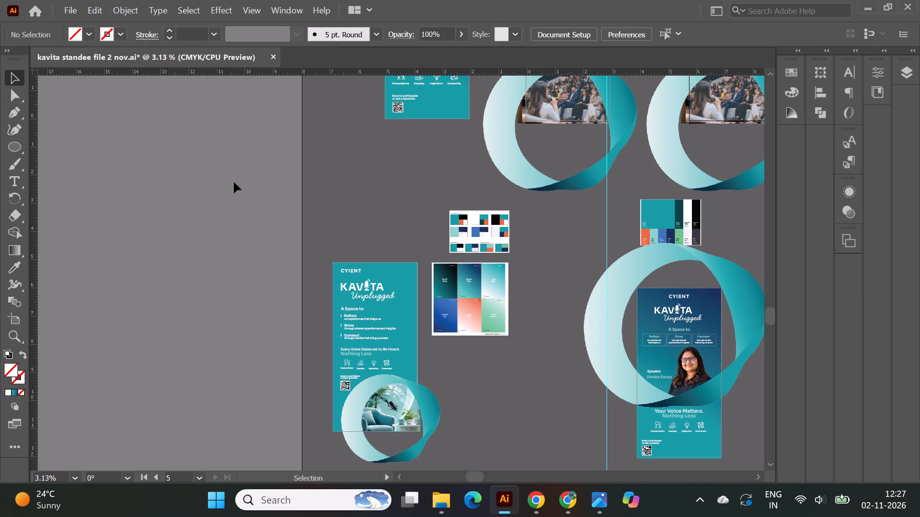
pyautogui.moveTo(122, 142); pyautogui.dragTo(241, 270)
pyautogui.click(330, 127)
pyautogui.moveTo(328, 119); pyautogui.dragTo(395, 214)
pyautogui.click(381, 222)
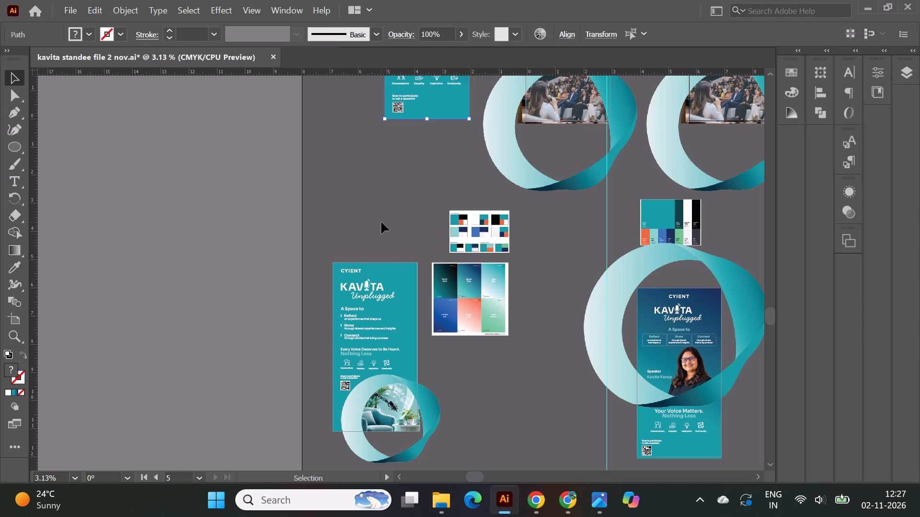
pyautogui.scroll(4, 381, 223)
pyautogui.keyDown('alt'); pyautogui.scroll(-1, 328, 222); pyautogui.keyUp('alt')
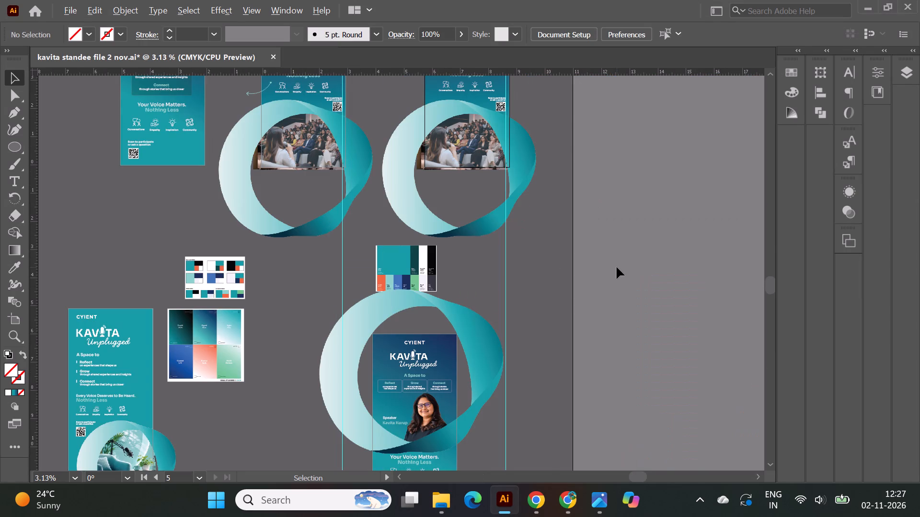
pyautogui.keyDown('alt'); pyautogui.scroll(-2, 617, 267); pyautogui.keyUp('alt')
pyautogui.scroll(2, 617, 267)
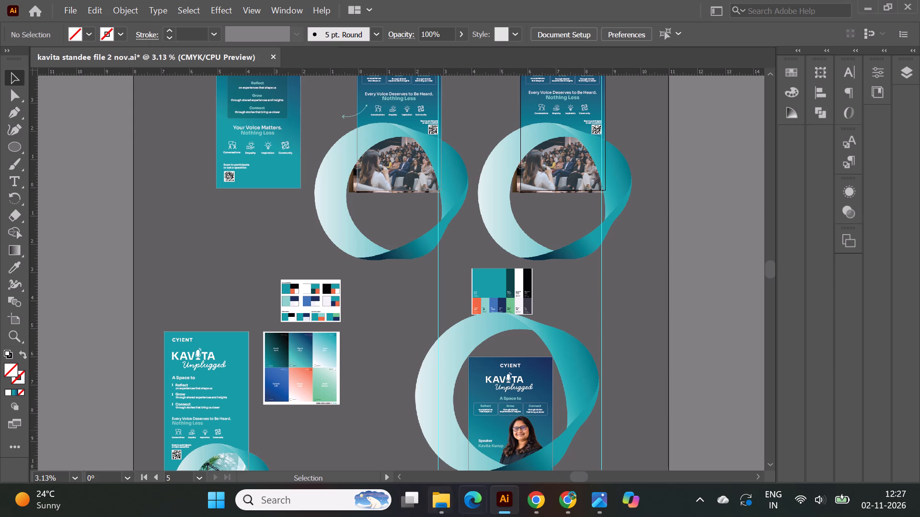
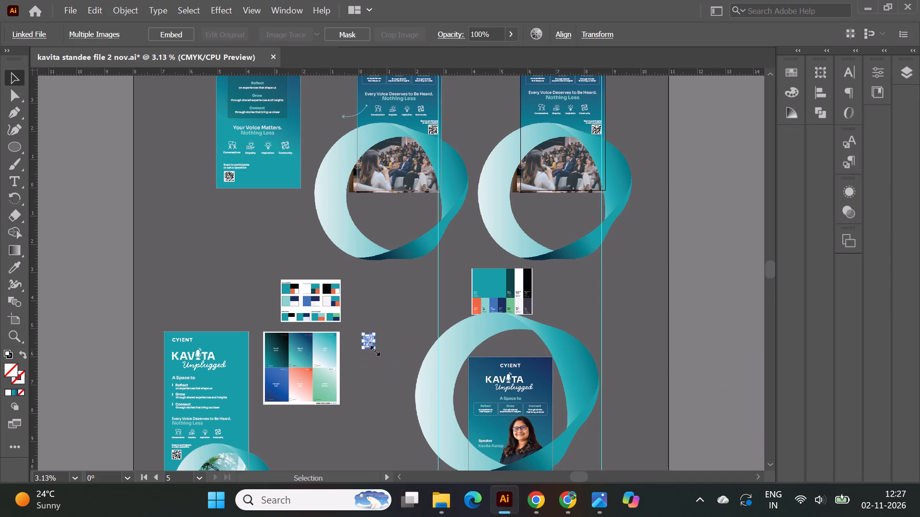
# Enlarge the three placed reference images together and move them to the empty space above the teal standee.
pyautogui.moveTo(373, 349); pyautogui.dragTo(400, 390)
pyautogui.hotkey('ctrl', 'z')
pyautogui.keyDown('shift'); pyautogui.moveTo(374, 349); pyautogui.dragTo(412, 416); pyautogui.keyUp('shift')
pyautogui.moveTo(392, 371); pyautogui.dragTo(253, 291)
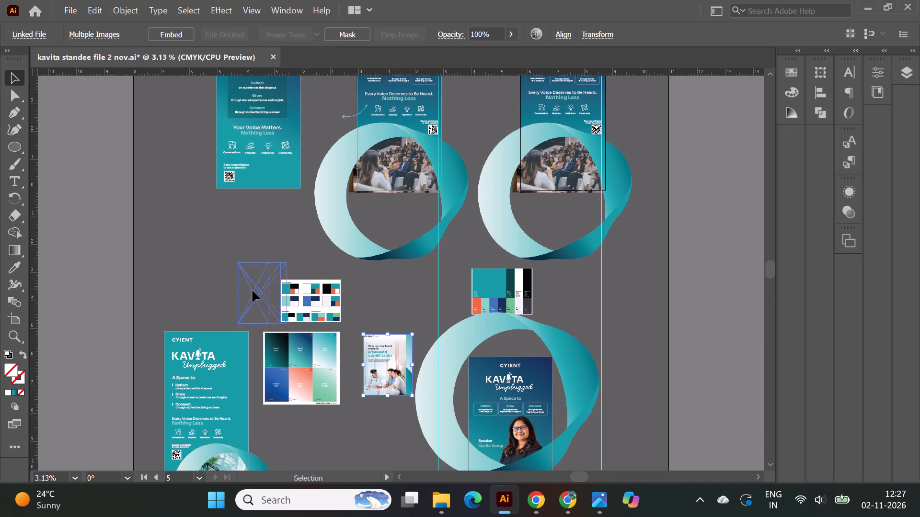
pyautogui.moveTo(253, 291); pyautogui.dragTo(196, 286)
pyautogui.click(256, 239)
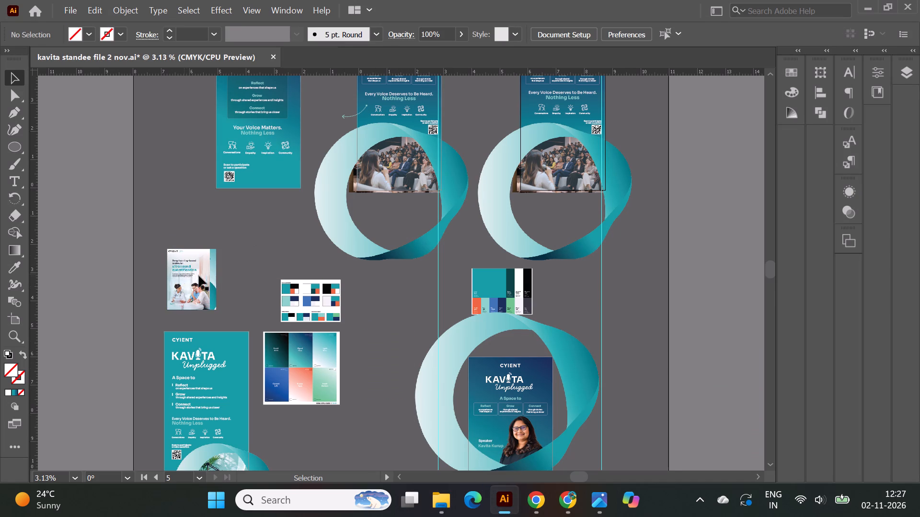
# Spread the stacked reference images into a row ordered ultrasound quantification, Three Decades, InnoTrans.
pyautogui.moveTo(216, 282); pyautogui.dragTo(274, 280)
pyautogui.click(210, 220)
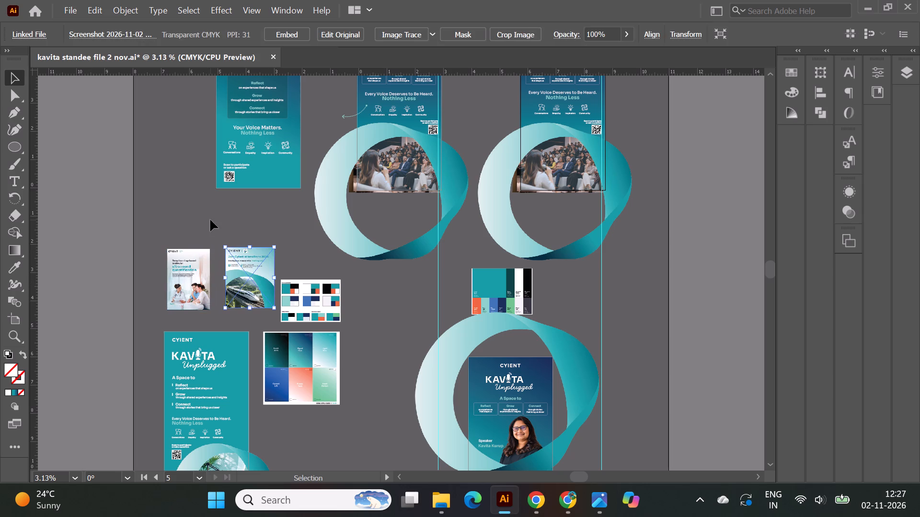
pyautogui.moveTo(196, 294); pyautogui.dragTo(186, 268)
pyautogui.moveTo(187, 300); pyautogui.dragTo(209, 304)
pyautogui.moveTo(177, 264); pyautogui.dragTo(161, 295)
pyautogui.click(193, 213)
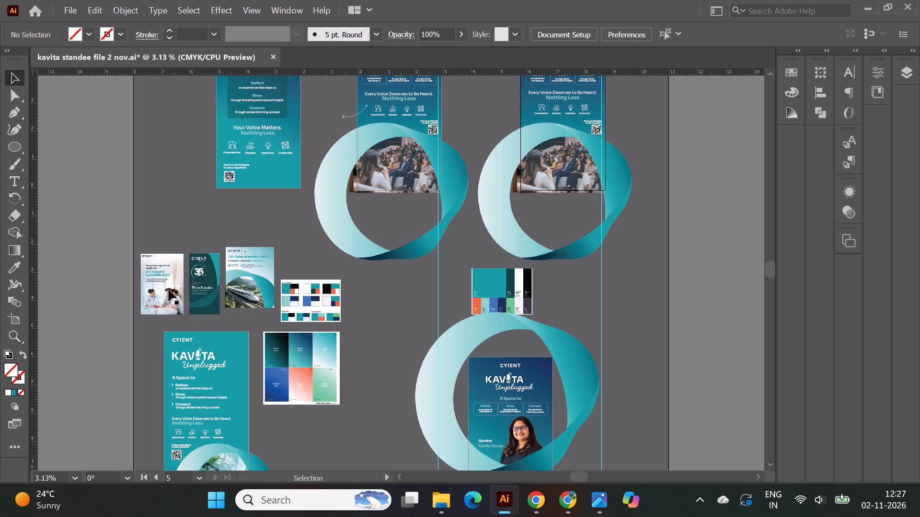
# Even out the reference row by shifting the Three Decades image toward the ultrasound one and lining up the InnoTrans image with them.
pyautogui.keyDown('alt'); pyautogui.scroll(2, 155, 301); pyautogui.keyUp('alt')
pyautogui.moveTo(545, 477); pyautogui.dragTo(540, 477)
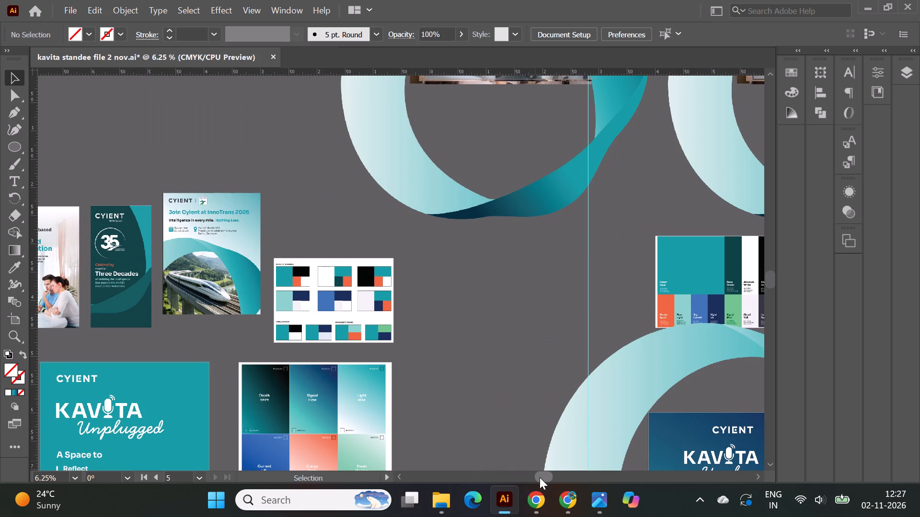
pyautogui.moveTo(540, 477); pyautogui.dragTo(494, 479)
pyautogui.scroll(-10, 499, 411)
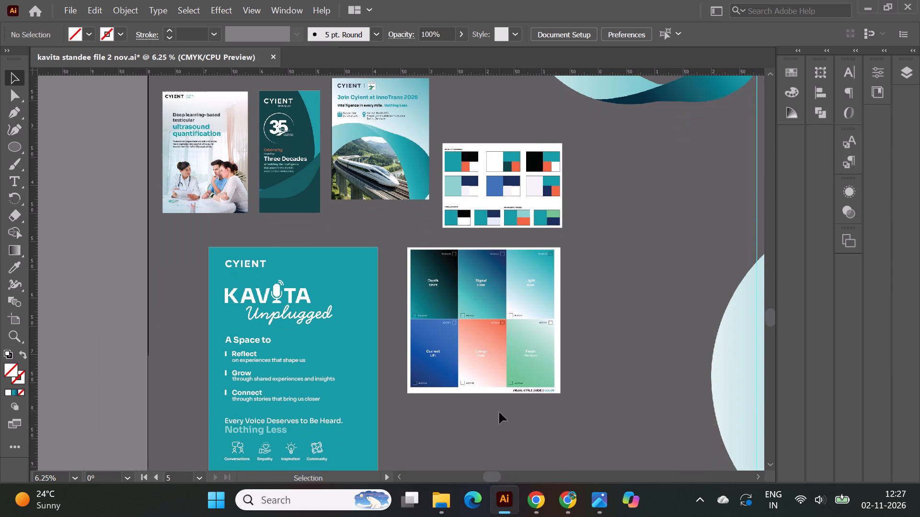
pyautogui.moveTo(285, 182); pyautogui.dragTo(281, 182)
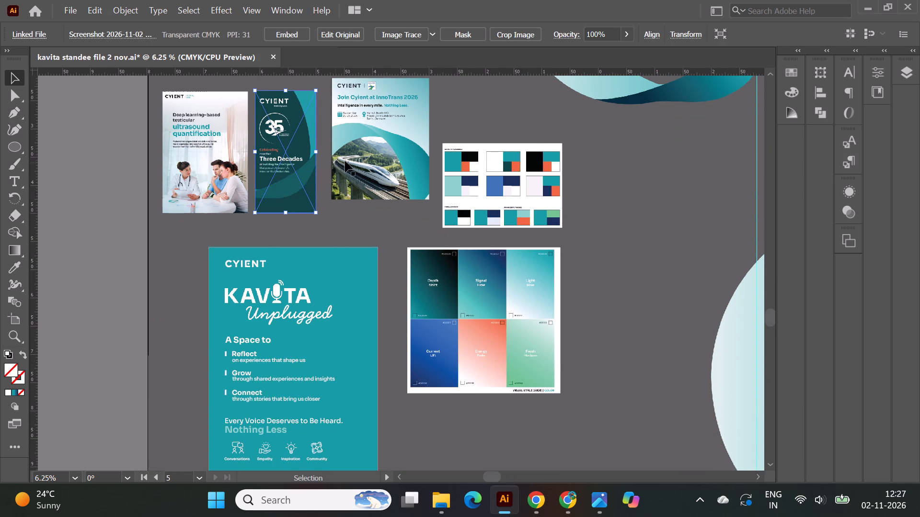
pyautogui.moveTo(349, 160); pyautogui.dragTo(343, 174)
pyautogui.click(611, 270)
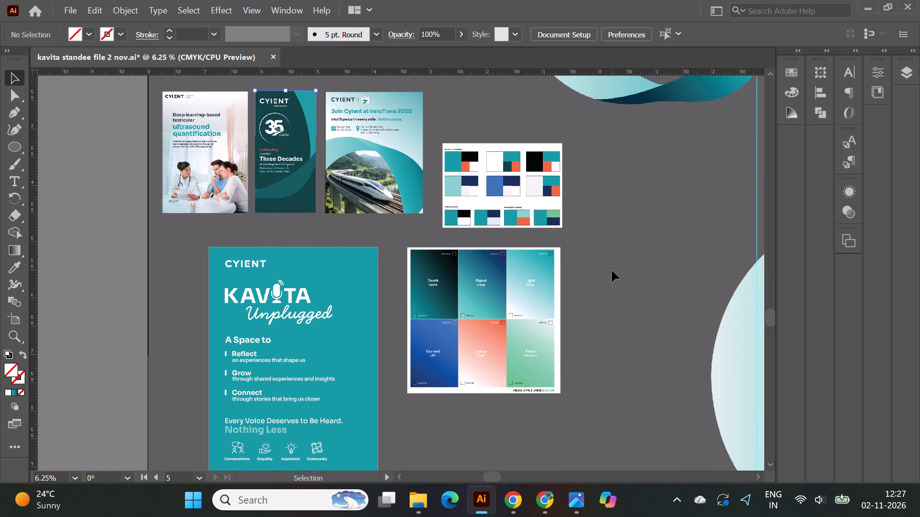
# Delete the gradient ring and the masked podcast-armchair photo from the bottom of the teal standee.
pyautogui.scroll(-4, 612, 270)
pyautogui.scroll(2, 612, 270)
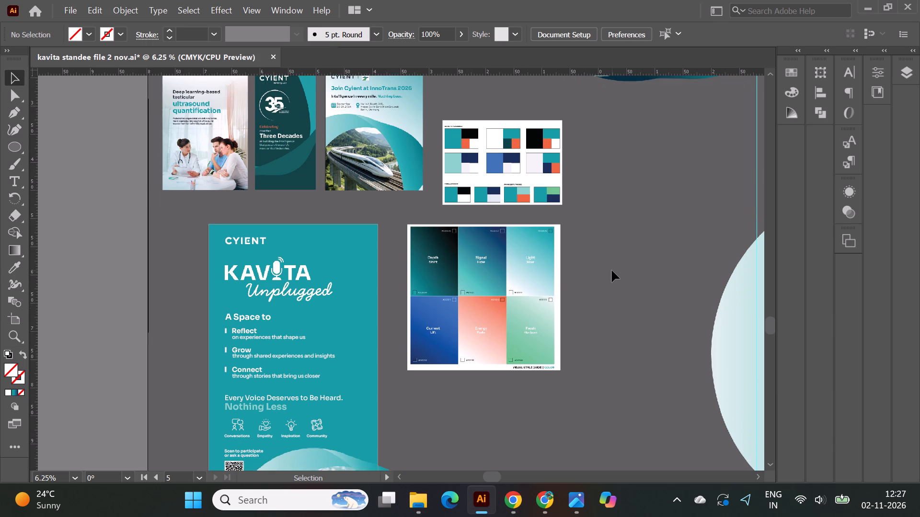
pyautogui.scroll(2, 612, 270)
pyautogui.keyDown('alt'); pyautogui.scroll(-1, 285, 283); pyautogui.keyUp('alt')
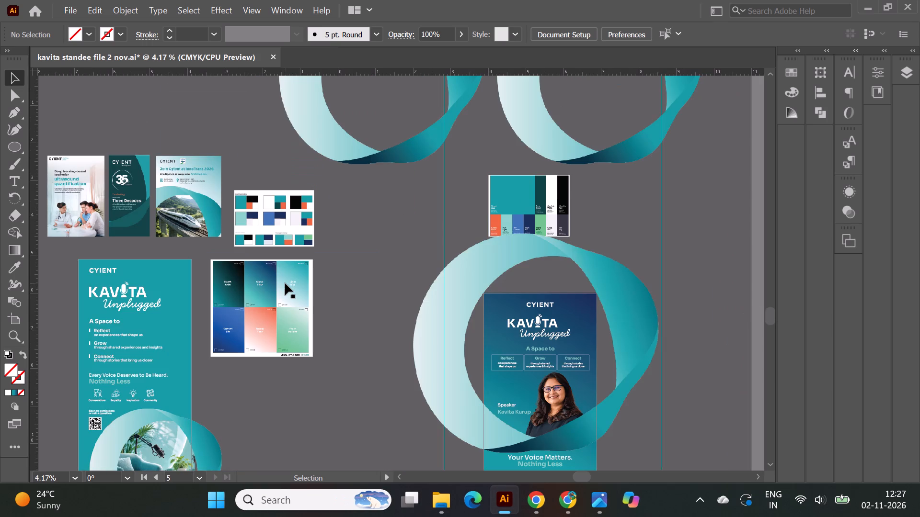
pyautogui.scroll(-2, 288, 288)
pyautogui.moveTo(579, 473); pyautogui.dragTo(576, 475)
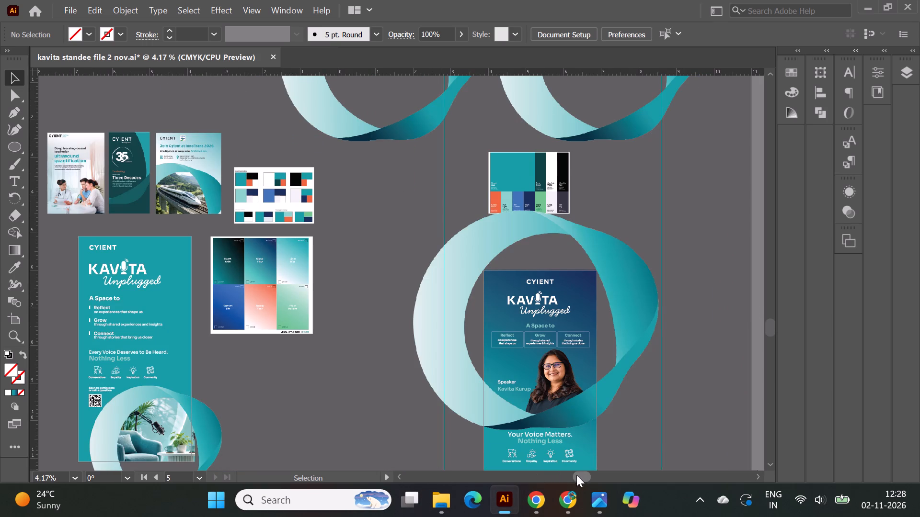
pyautogui.moveTo(576, 475); pyautogui.dragTo(532, 481)
pyautogui.scroll(-6, 335, 362)
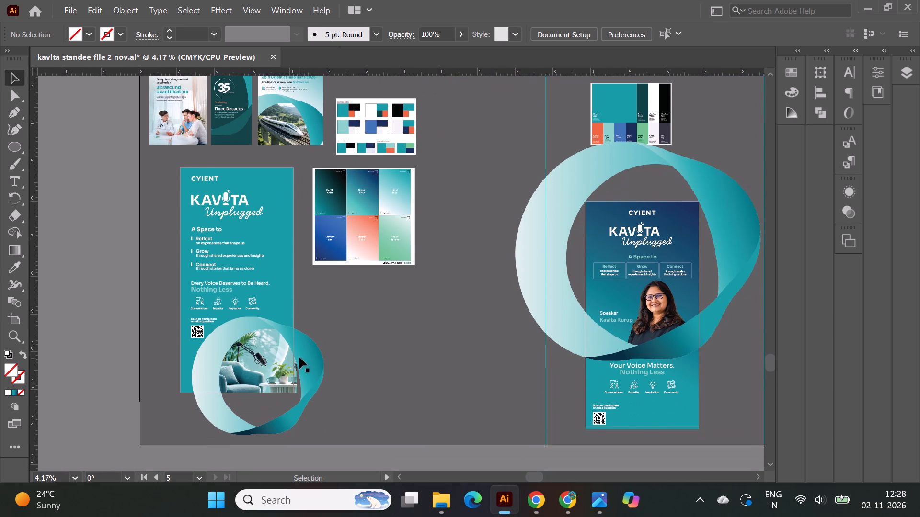
pyautogui.click(306, 351)
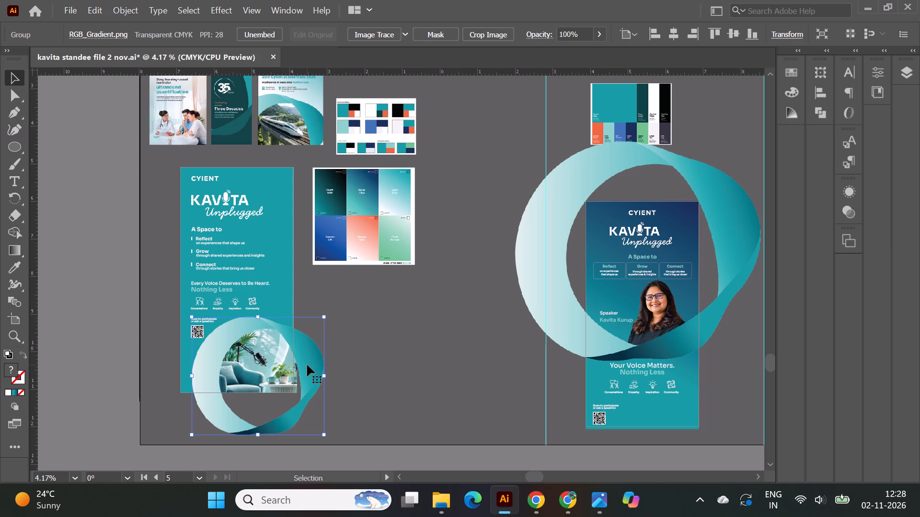
pyautogui.press('Delete')
pyautogui.click(261, 362)
pyautogui.press('Delete')
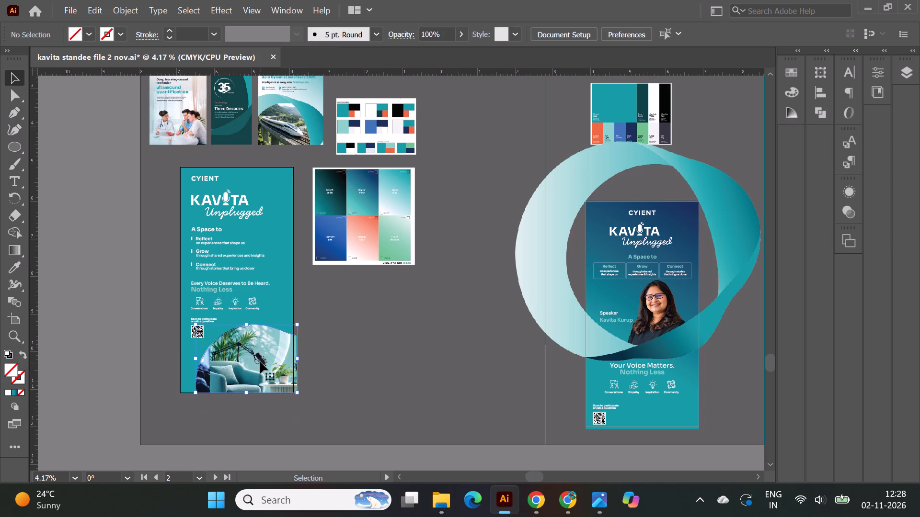
pyautogui.click(354, 353)
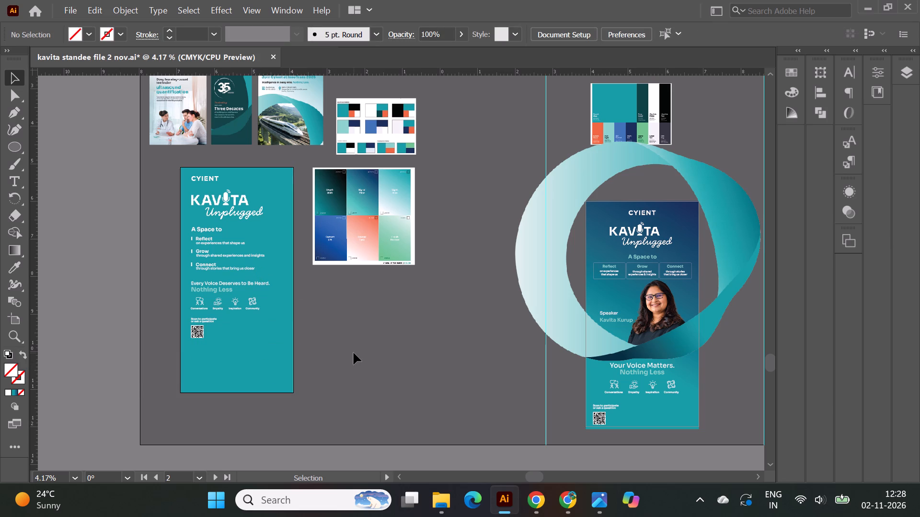
# Recolour the teal standee's background rectangle with the dark teal sampled from the colour combinations chart.
pyautogui.scroll(1, 354, 353)
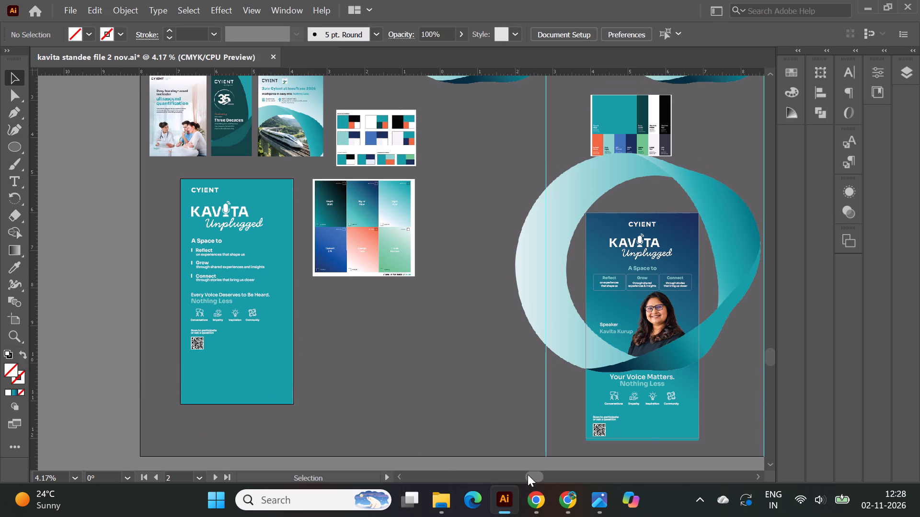
pyautogui.moveTo(528, 474); pyautogui.dragTo(496, 478)
pyautogui.click(477, 391)
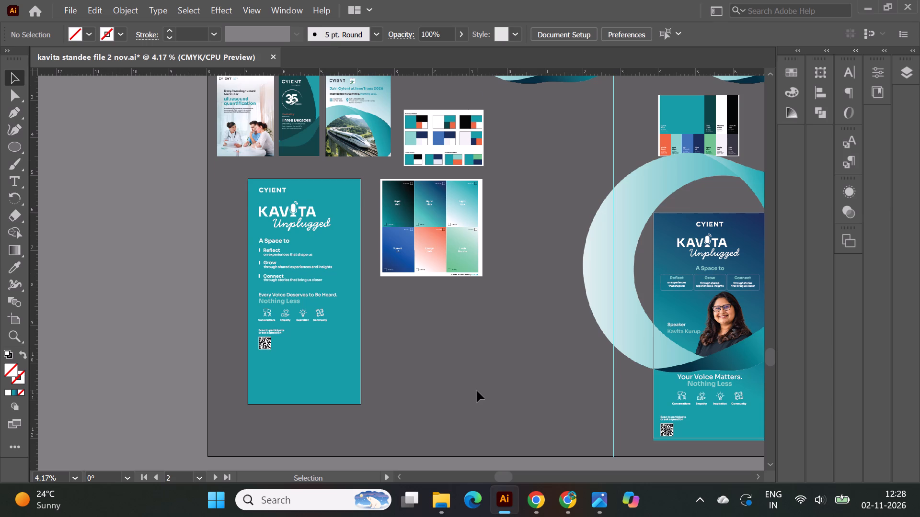
pyautogui.scroll(2, 477, 391)
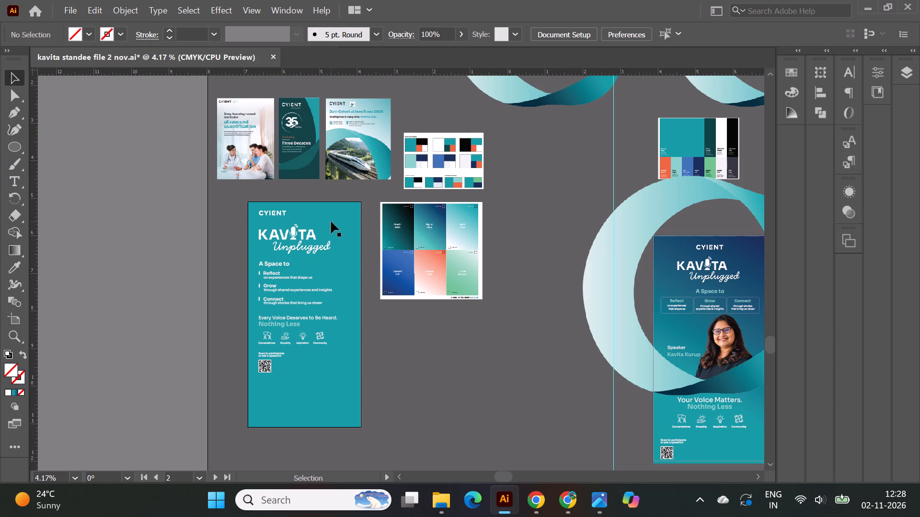
pyautogui.click(331, 222)
pyautogui.click(349, 276)
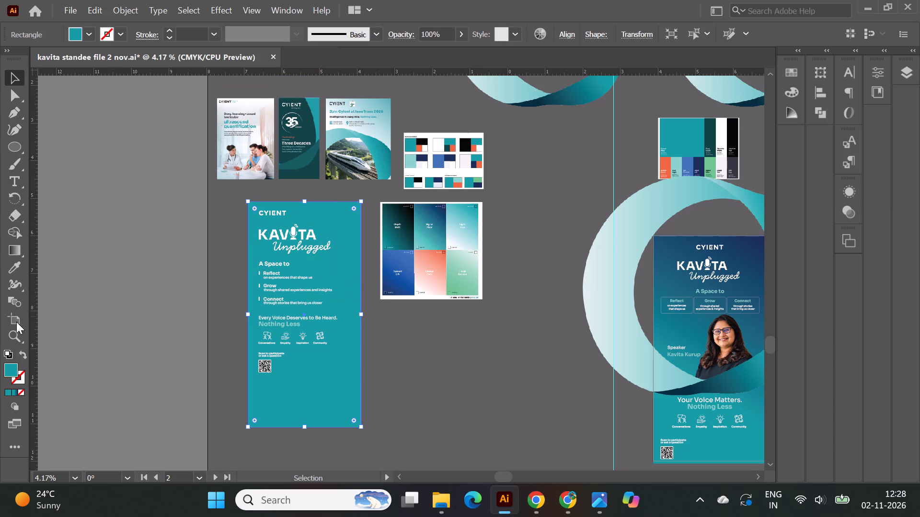
pyautogui.click(77, 34)
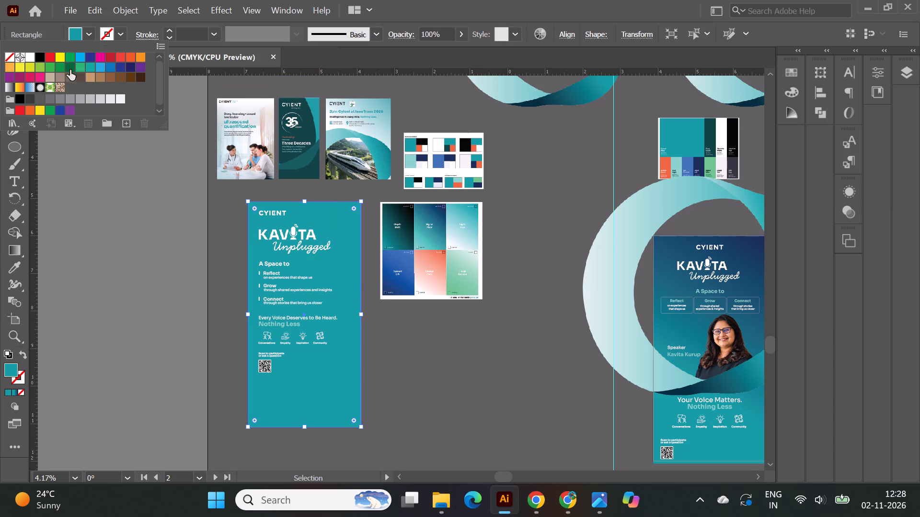
pyautogui.click(14, 272)
pyautogui.click(17, 269)
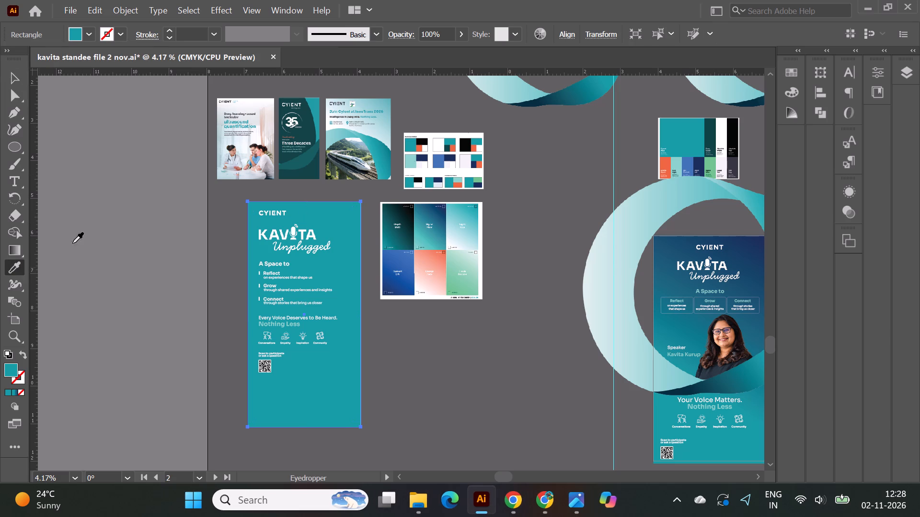
pyautogui.click(448, 142)
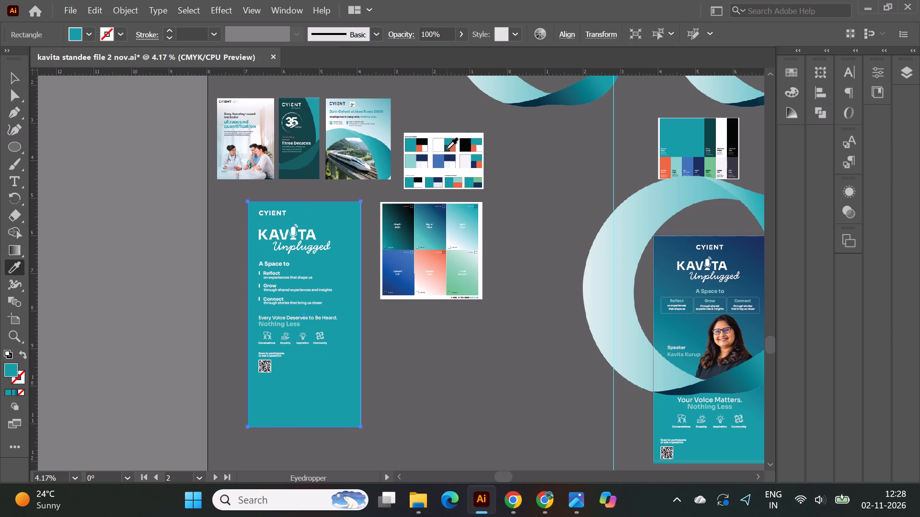
pyautogui.click(447, 149)
pyautogui.click(14, 74)
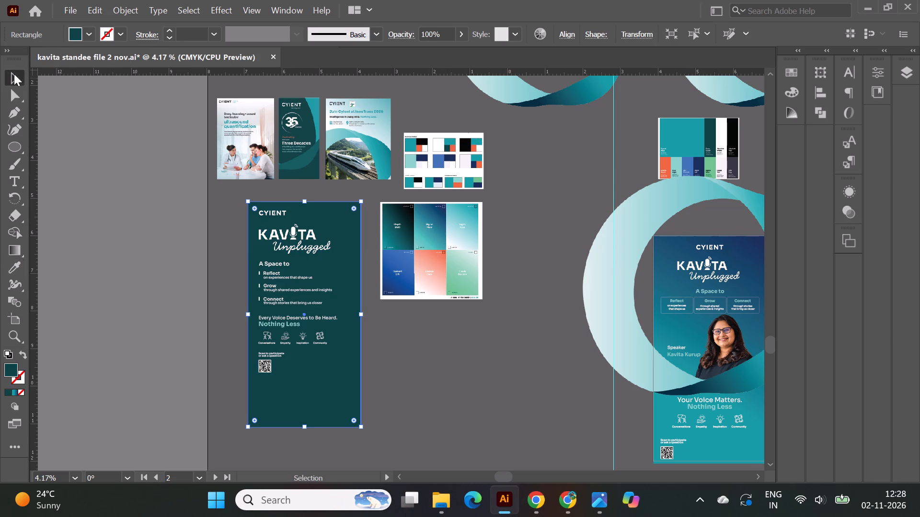
pyautogui.click(107, 254)
pyautogui.click(448, 392)
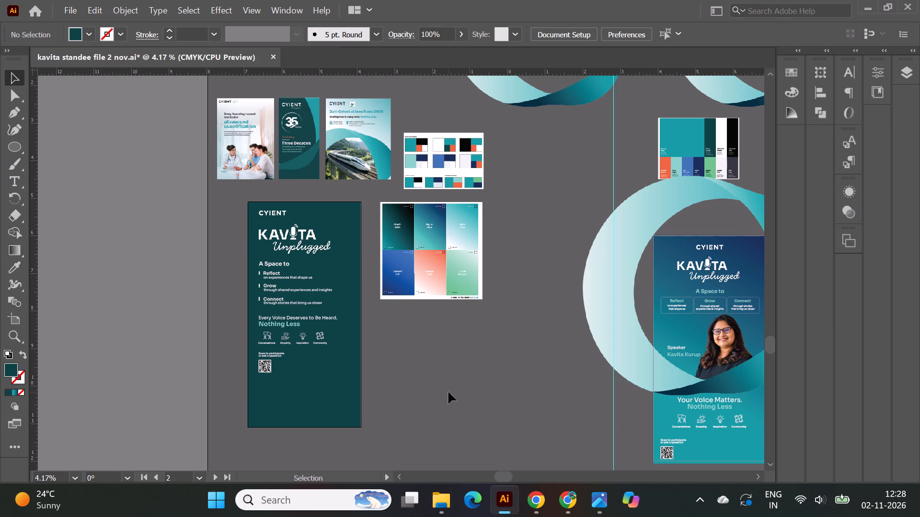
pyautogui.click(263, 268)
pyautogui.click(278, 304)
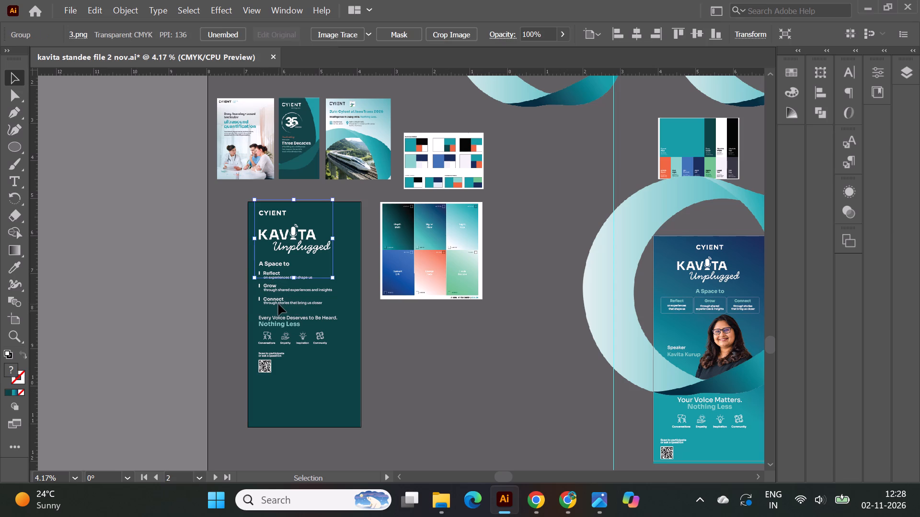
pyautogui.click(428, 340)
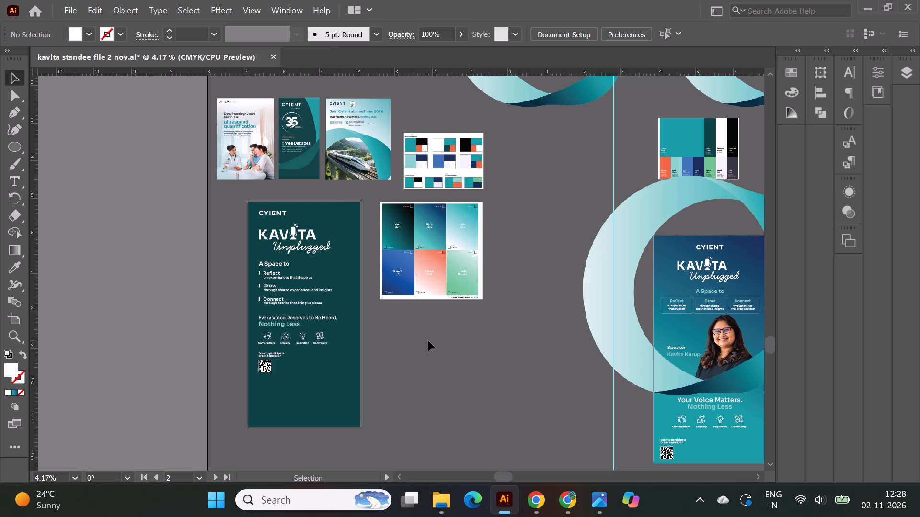
# Copy the large gradient ring from the speaker standee onto the dark teal standee and nudge it slightly toward the gradient style guide.
pyautogui.scroll(10, 427, 345)
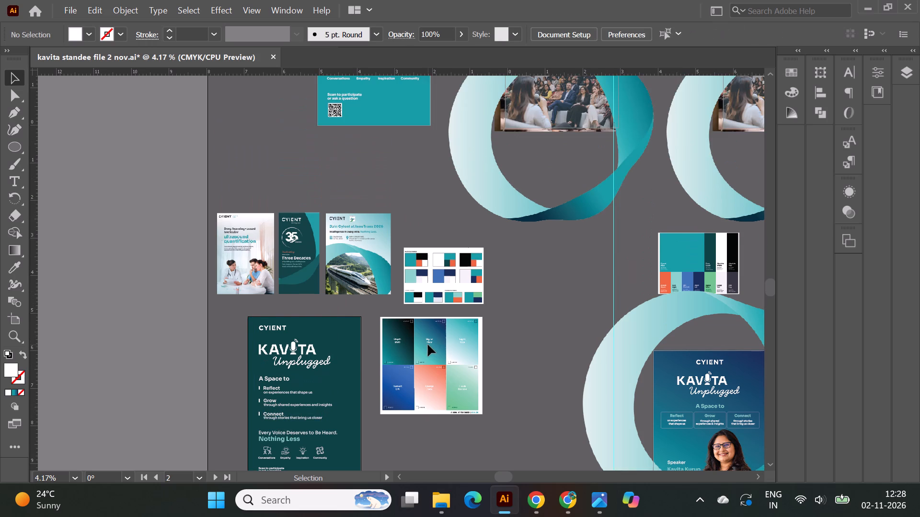
pyautogui.scroll(-6, 428, 345)
pyautogui.keyDown('alt'); pyautogui.scroll(-1, 351, 225); pyautogui.keyUp('alt')
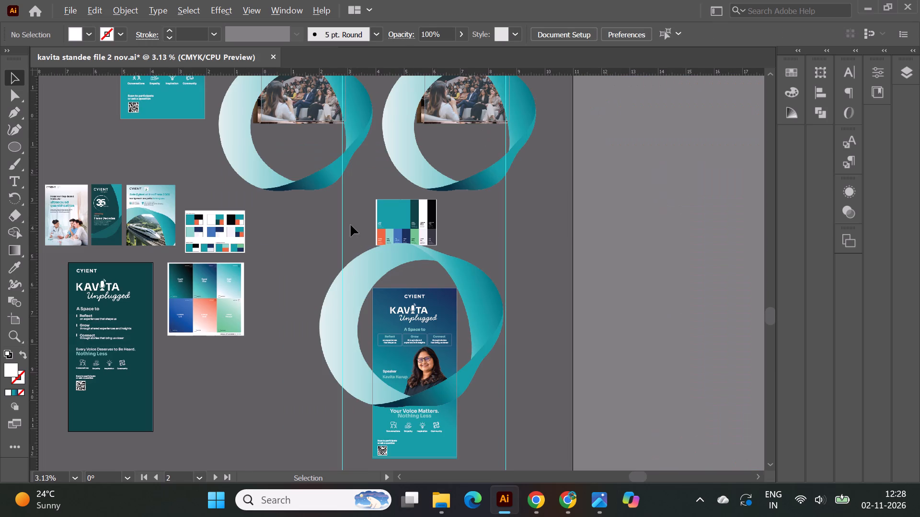
pyautogui.moveTo(632, 477); pyautogui.dragTo(631, 477)
pyautogui.moveTo(631, 477); pyautogui.dragTo(579, 482)
pyautogui.click(360, 414)
pyautogui.scroll(-4, 367, 403)
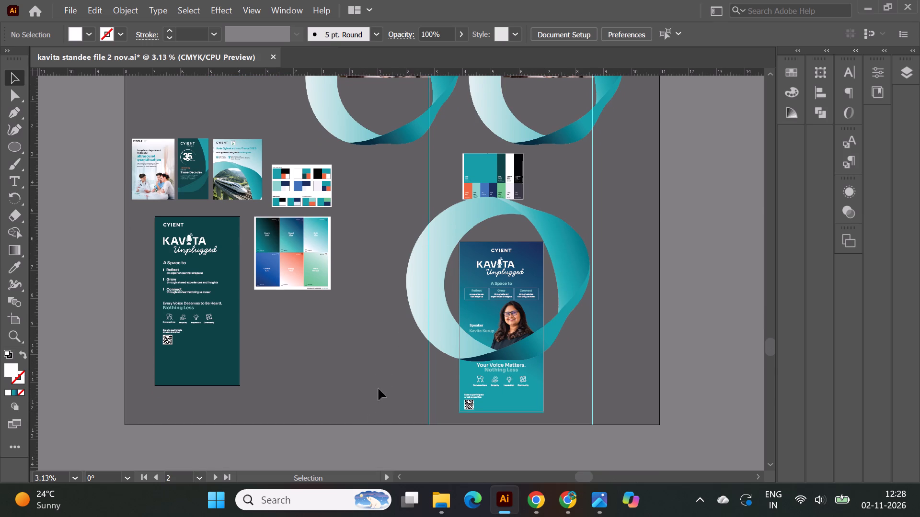
pyautogui.click(424, 322)
pyautogui.keyDown('alt'); pyautogui.moveTo(420, 303); pyautogui.dragTo(92, 298); pyautogui.keyUp('alt')
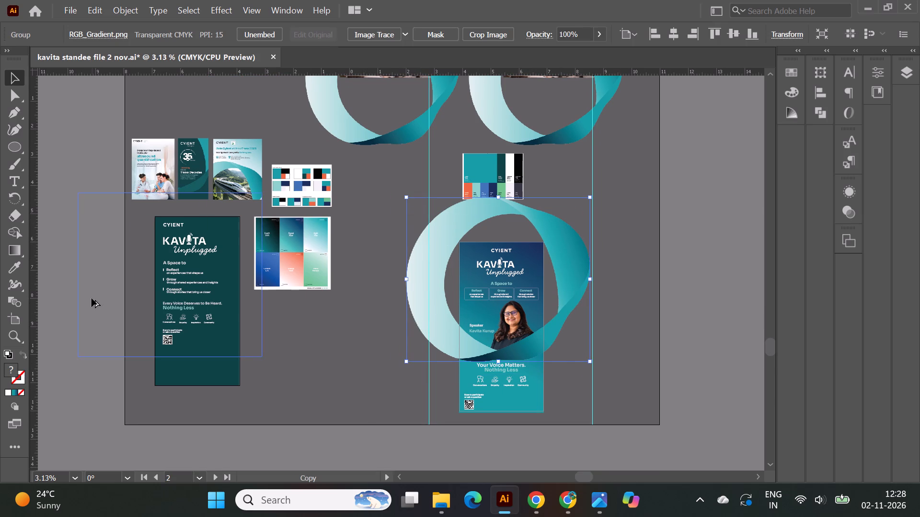
pyautogui.keyDown('alt'); pyautogui.moveTo(92, 298); pyautogui.dragTo(91, 298); pyautogui.keyUp('alt')
pyautogui.moveTo(211, 336); pyautogui.dragTo(218, 335)
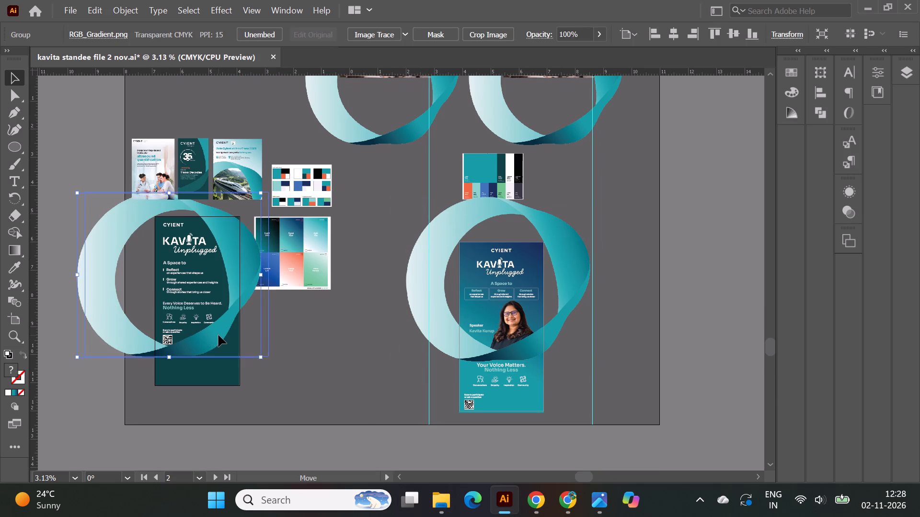
pyautogui.moveTo(218, 335); pyautogui.dragTo(218, 335)
pyautogui.click(217, 335)
pyautogui.click(218, 336)
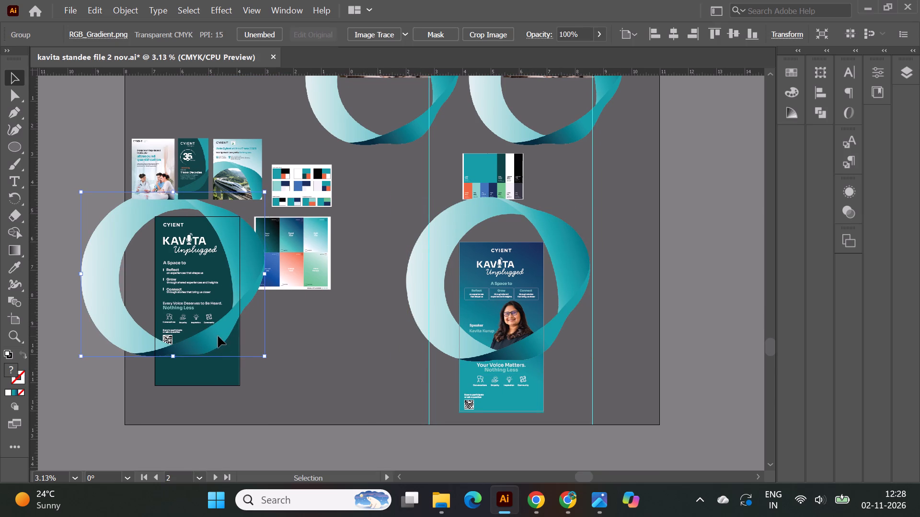
pyautogui.click(346, 370)
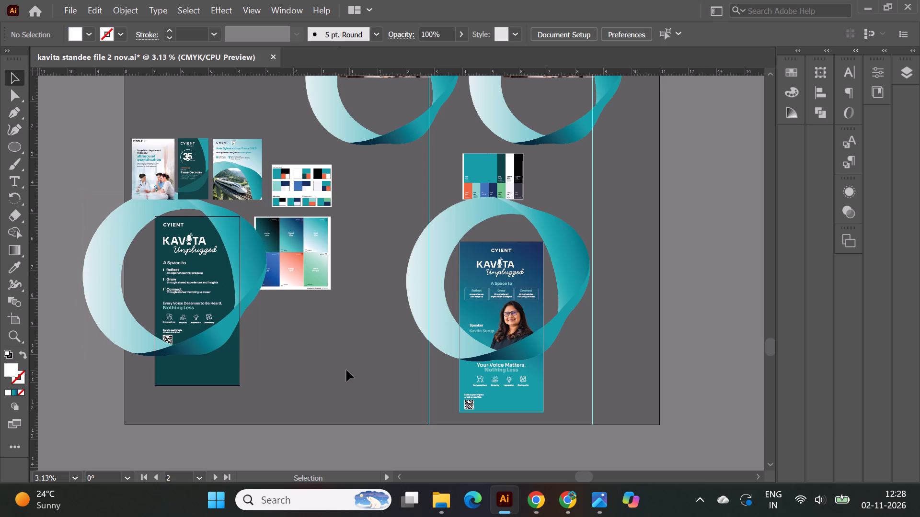
# Move the ultrasound, Three Decades and InnoTrans reference images together slightly upward, away from the dark teal standee's gradient ring.
pyautogui.moveTo(585, 478); pyautogui.dragTo(555, 480)
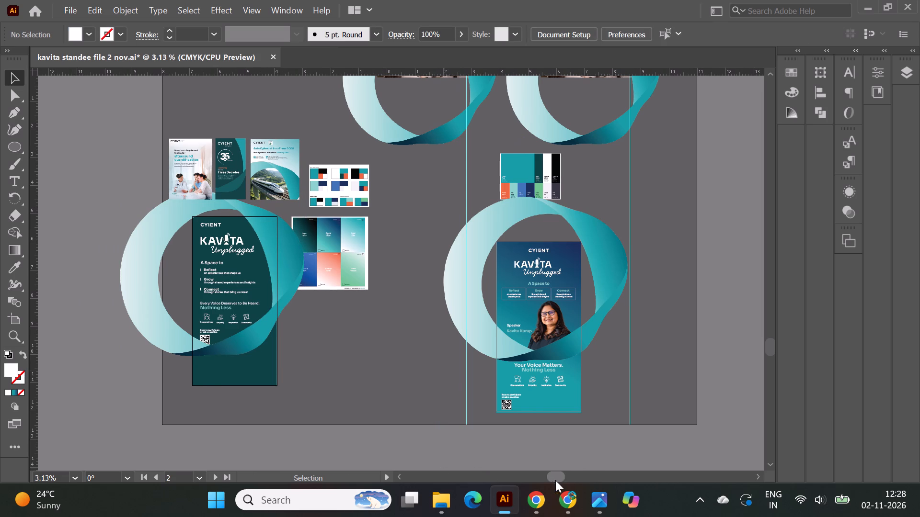
pyautogui.moveTo(555, 480); pyautogui.dragTo(520, 483)
pyautogui.click(442, 406)
pyautogui.keyDown('alt'); pyautogui.scroll(1, 198, 318); pyautogui.keyUp('alt')
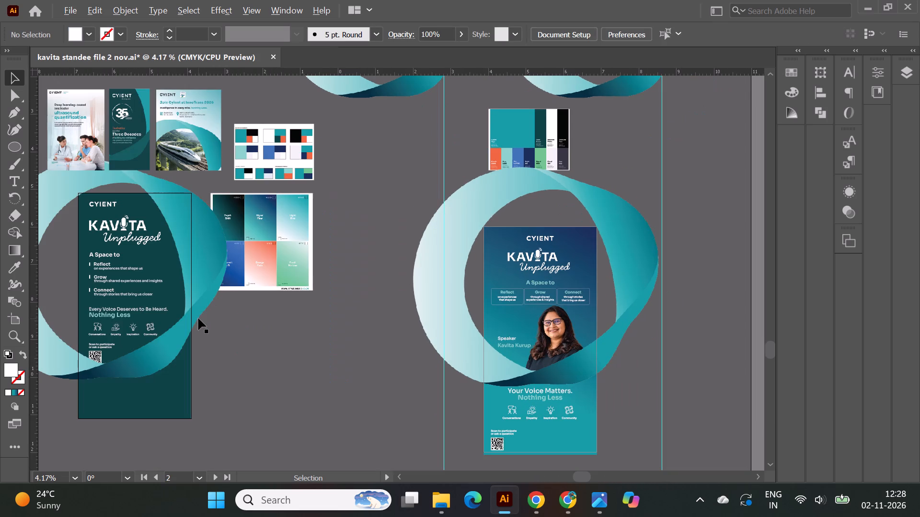
pyautogui.moveTo(576, 474); pyautogui.dragTo(508, 477)
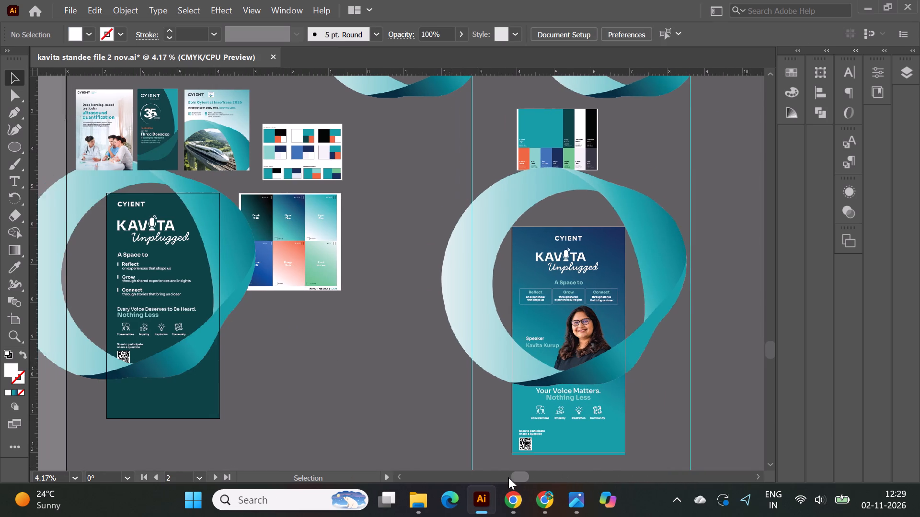
pyautogui.moveTo(508, 477); pyautogui.dragTo(497, 478)
pyautogui.click(414, 386)
pyautogui.scroll(4, 226, 282)
pyautogui.click(243, 170)
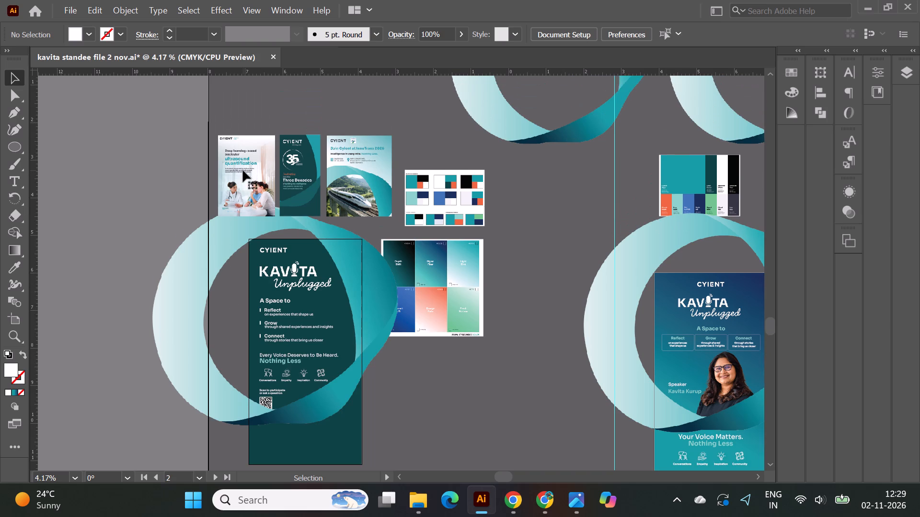
pyautogui.keyDown('shift'); pyautogui.click(291, 184); pyautogui.keyUp('shift')
pyautogui.keyDown('shift'); pyautogui.click(358, 194); pyautogui.keyUp('shift')
pyautogui.moveTo(342, 198); pyautogui.dragTo(343, 182)
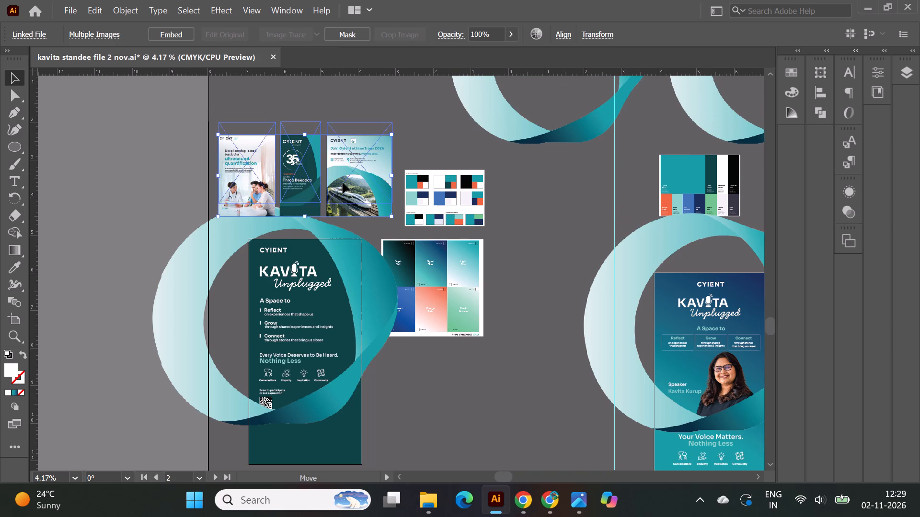
pyautogui.moveTo(343, 182); pyautogui.dragTo(343, 180)
pyautogui.click(523, 352)
# Move the gradient style guide clear of the ring, lining it up beneath the colour combinations chart.
pyautogui.moveTo(422, 282); pyautogui.dragTo(464, 281)
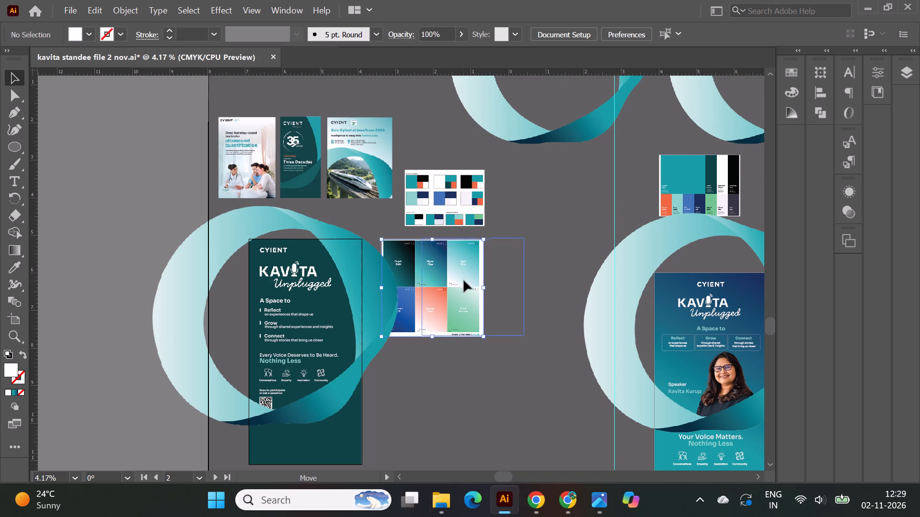
pyautogui.moveTo(464, 281); pyautogui.dragTo(447, 276)
pyautogui.click(474, 395)
# Examine the dark teal standee's text layout and how the copied gradient ring overlaps it.
pyautogui.scroll(-2, 474, 395)
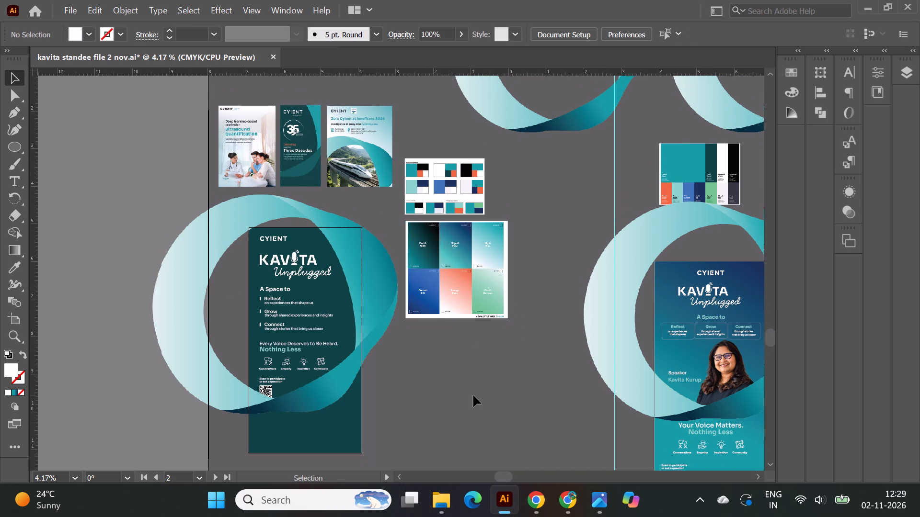
pyautogui.scroll(-1, 473, 395)
pyautogui.keyDown('alt'); pyautogui.scroll(2, 219, 244); pyautogui.keyUp('alt')
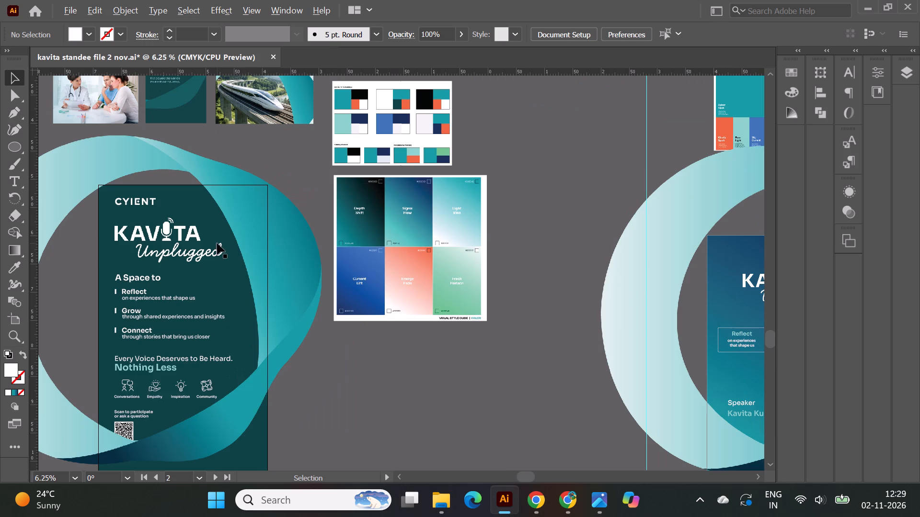
pyautogui.keyDown('alt'); pyautogui.scroll(1, 217, 243); pyautogui.keyUp('alt')
pyautogui.moveTo(500, 474); pyautogui.dragTo(433, 474)
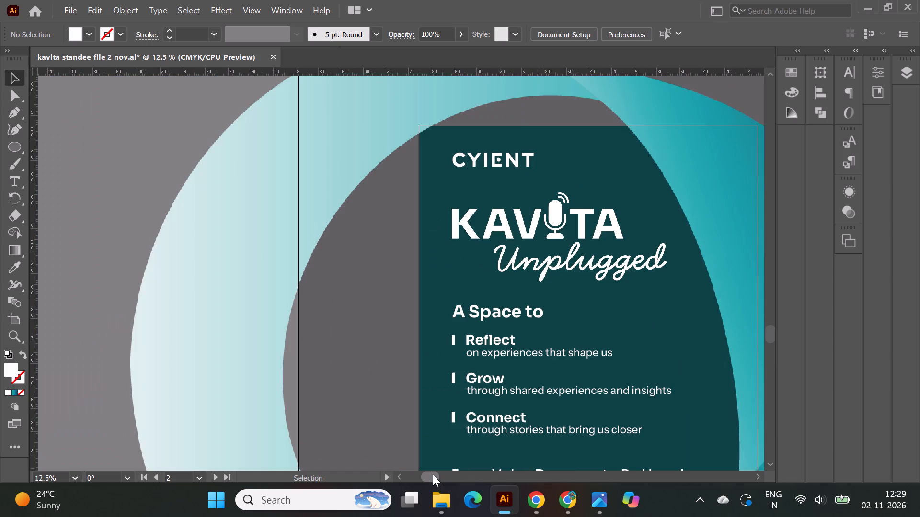
pyautogui.moveTo(433, 474); pyautogui.dragTo(465, 480)
pyautogui.scroll(-7, 438, 244)
pyautogui.keyDown('alt'); pyautogui.scroll(-1, 363, 191); pyautogui.keyUp('alt')
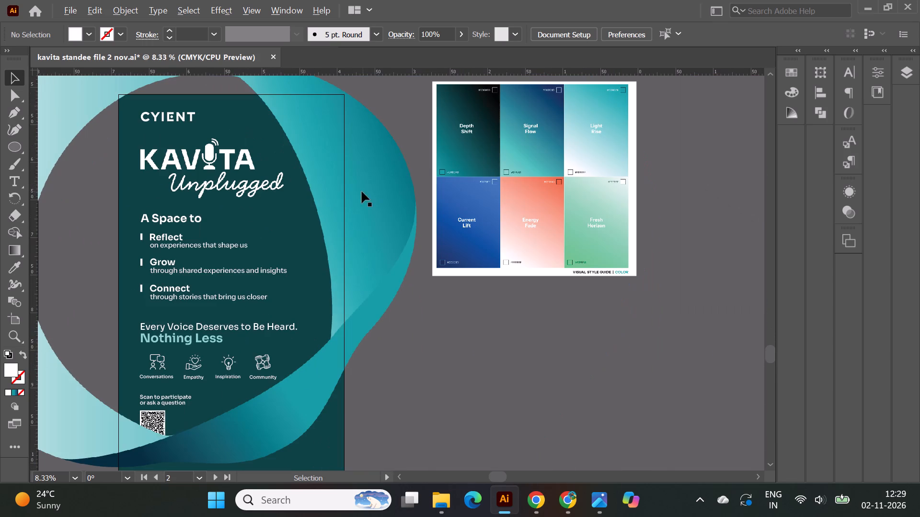
pyautogui.moveTo(501, 475); pyautogui.dragTo(482, 478)
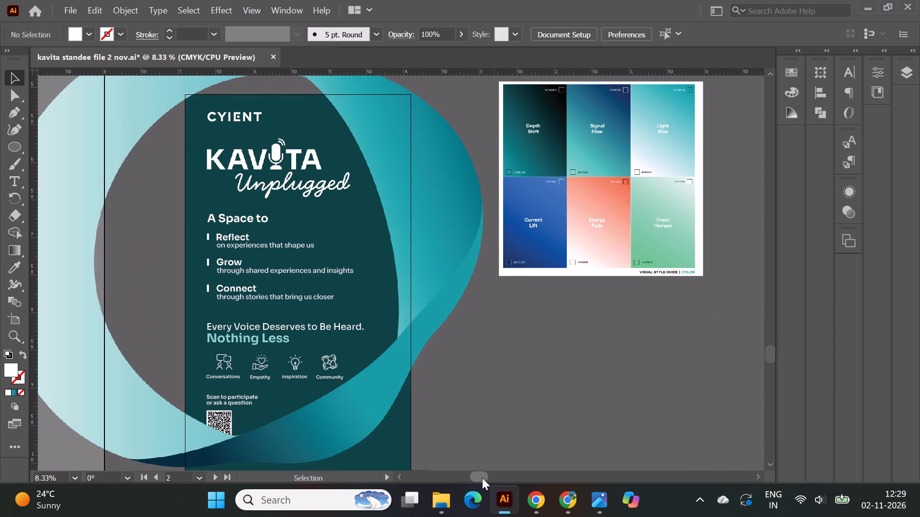
pyautogui.moveTo(482, 478); pyautogui.dragTo(471, 478)
pyautogui.click(559, 415)
pyautogui.scroll(-2, 461, 355)
pyautogui.keyDown('alt'); pyautogui.scroll(-1, 397, 248); pyautogui.keyUp('alt')
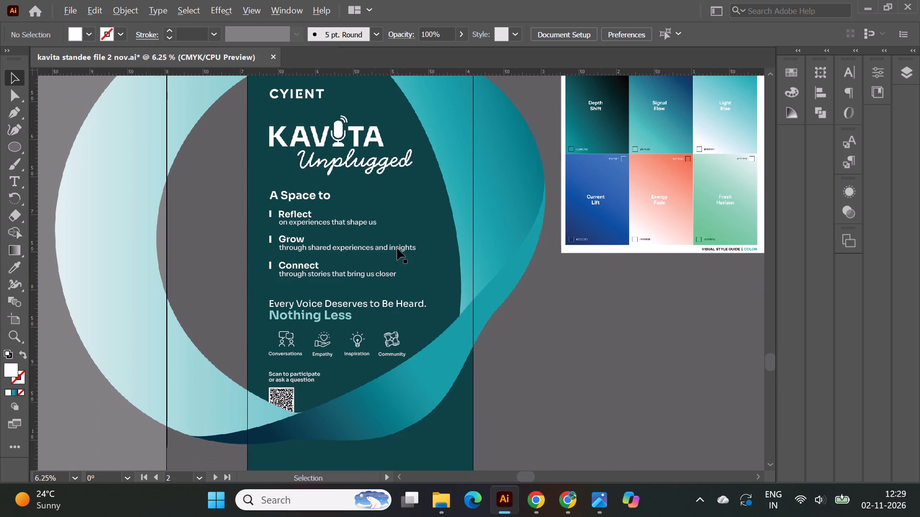
pyautogui.moveTo(528, 478); pyautogui.dragTo(490, 479)
pyautogui.keyDown('alt'); pyautogui.scroll(1, 215, 151); pyautogui.keyUp('alt')
pyautogui.keyDown('alt'); pyautogui.scroll(1, 173, 134); pyautogui.keyUp('alt')
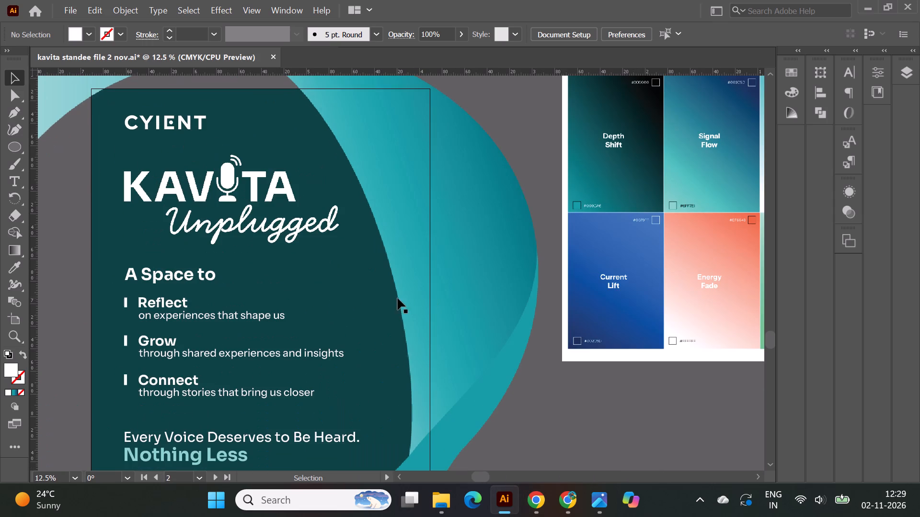
# Place a vertical guide along the left edge of the dark teal standee's text and check the content against it.
pyautogui.click(389, 299)
pyautogui.moveTo(481, 477); pyautogui.dragTo(471, 477)
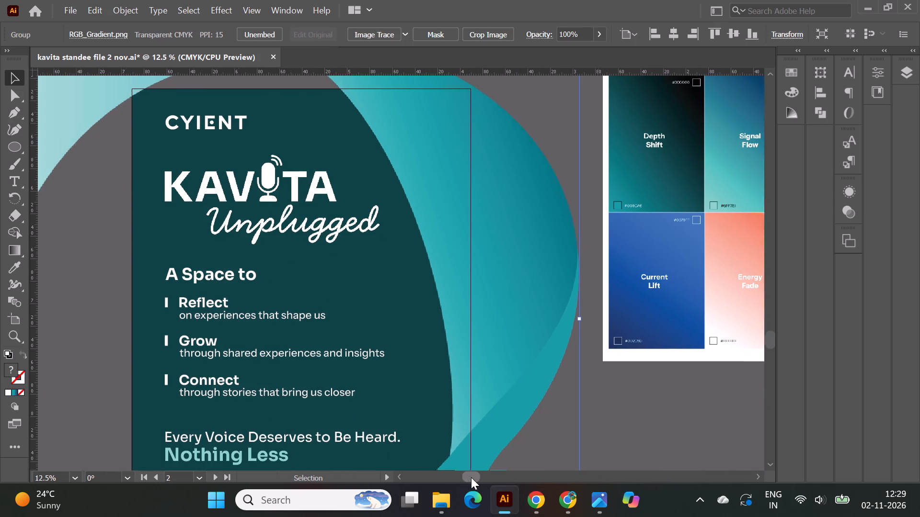
pyautogui.moveTo(471, 477); pyautogui.dragTo(458, 479)
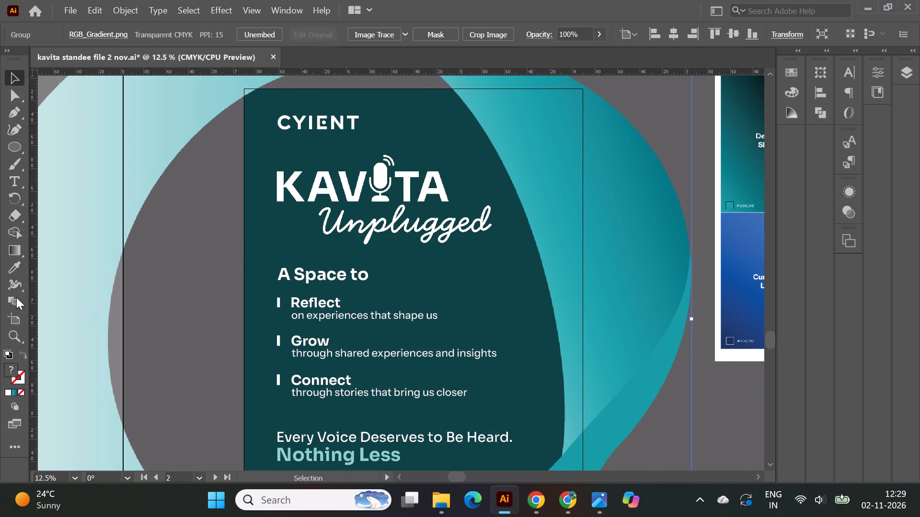
pyautogui.moveTo(33, 305); pyautogui.dragTo(275, 279)
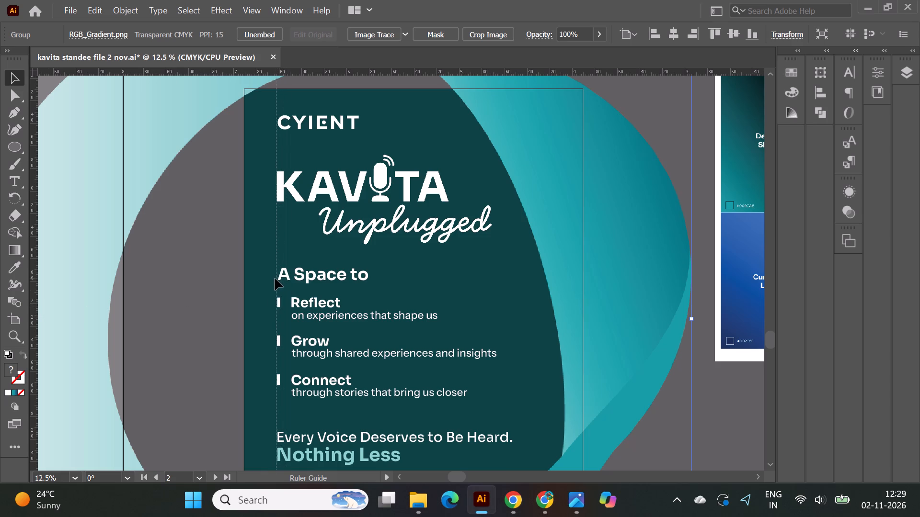
pyautogui.moveTo(275, 279); pyautogui.dragTo(277, 287)
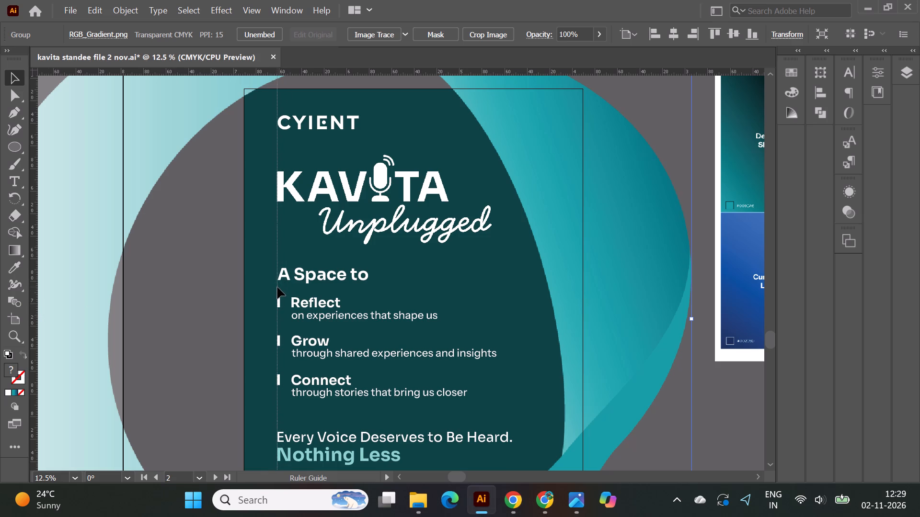
pyautogui.moveTo(277, 287); pyautogui.dragTo(276, 288)
pyautogui.scroll(-5, 291, 205)
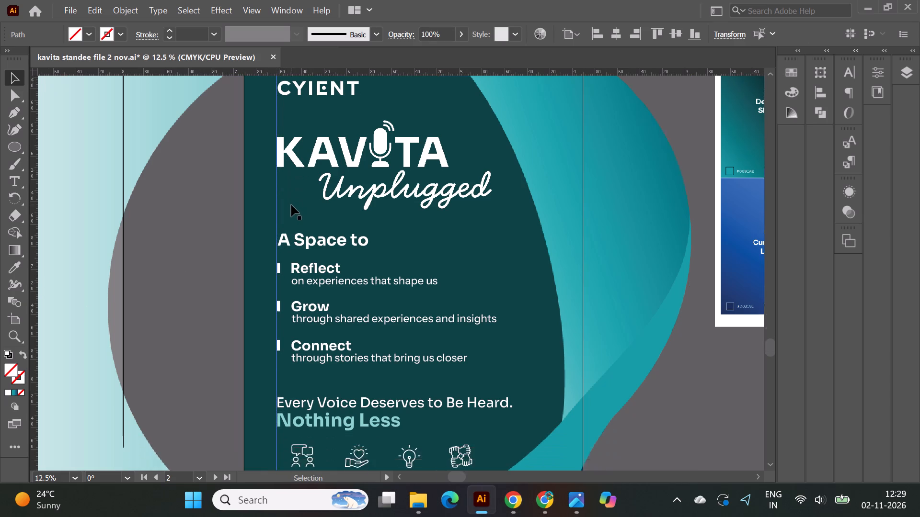
pyautogui.scroll(-17, 291, 205)
pyautogui.scroll(-6, 325, 336)
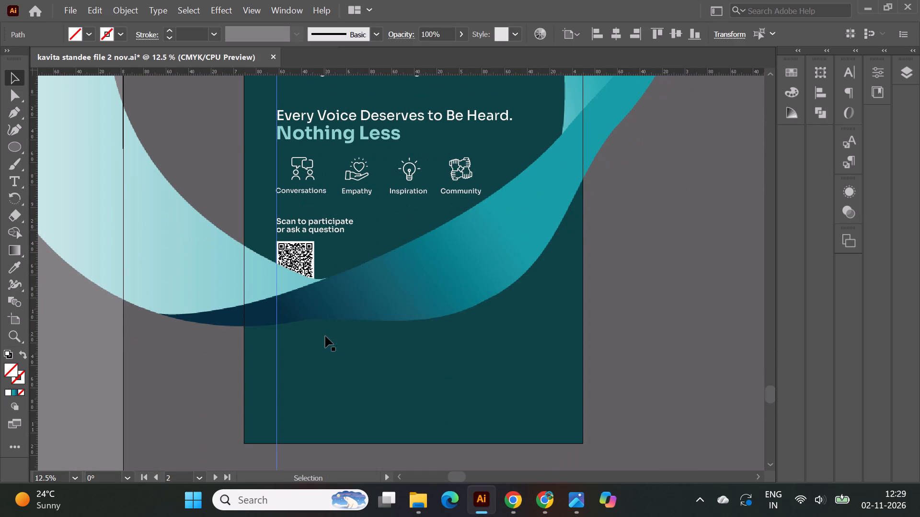
# Scale down the Kavita Unplugged logo slightly on the dark teal standee, keeping its left side near the guide.
pyautogui.scroll(20, 428, 366)
pyautogui.scroll(7, 428, 366)
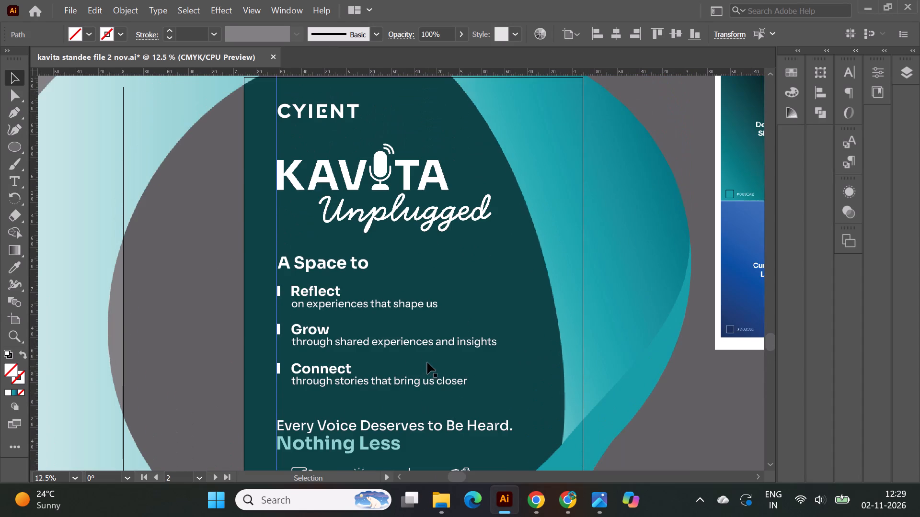
pyautogui.keyDown('alt'); pyautogui.scroll(-1, 349, 313); pyautogui.keyUp('alt')
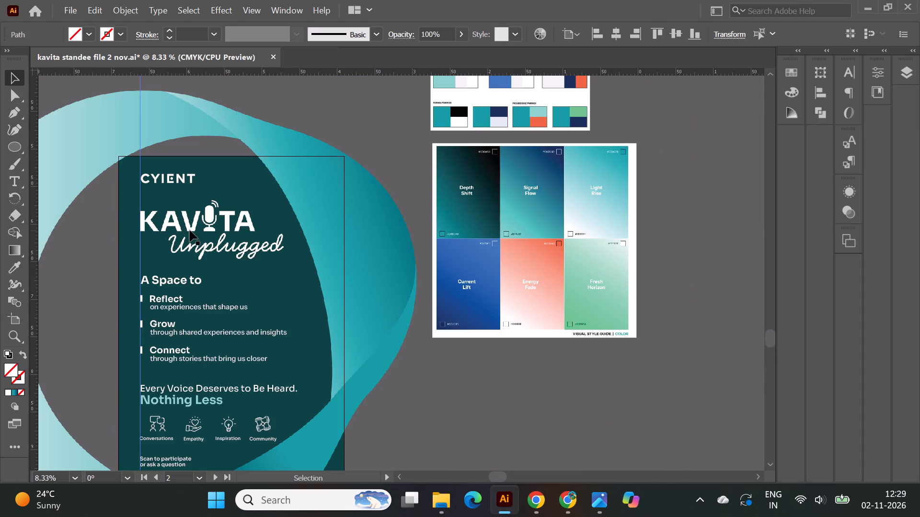
pyautogui.click(190, 230)
pyautogui.keyDown('alt'); pyautogui.scroll(1, 97, 214); pyautogui.keyUp('alt')
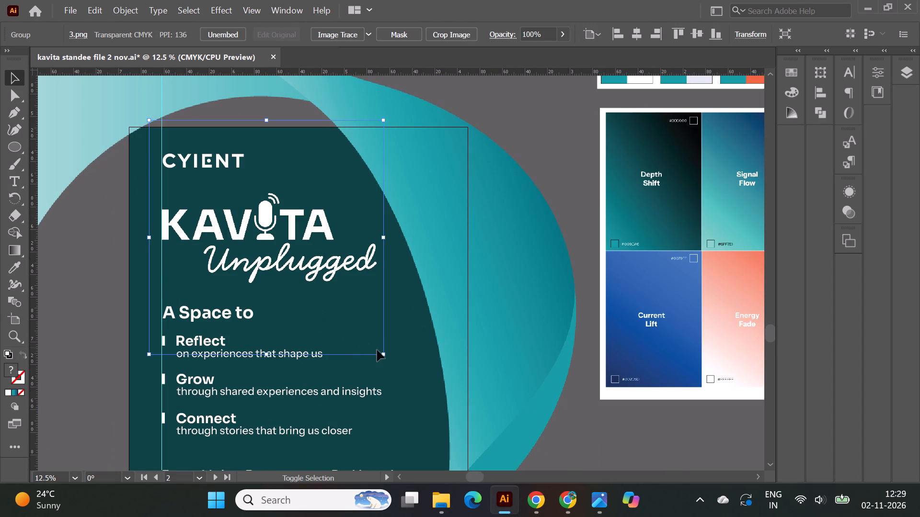
pyautogui.keyDown('shift'); pyautogui.moveTo(383, 354); pyautogui.dragTo(375, 352); pyautogui.keyUp('shift')
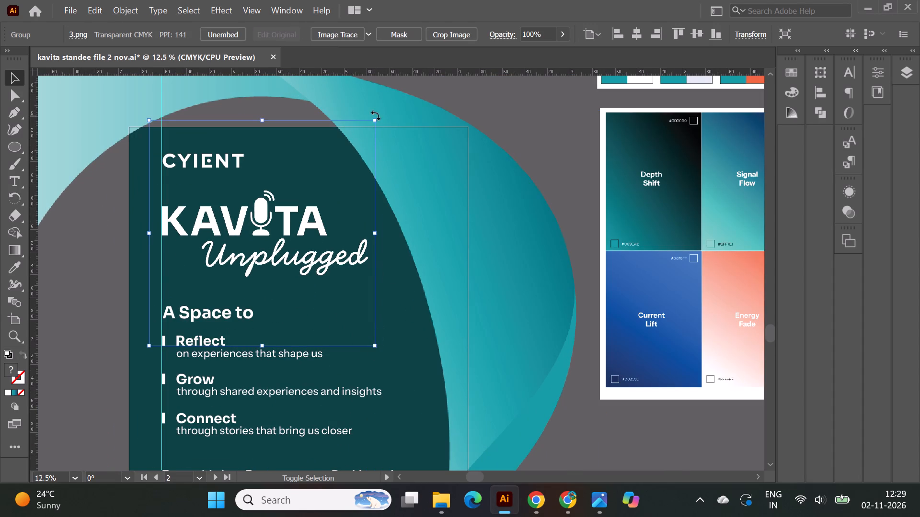
pyautogui.keyDown('shift'); pyautogui.moveTo(375, 121); pyautogui.dragTo(369, 126); pyautogui.keyUp('shift')
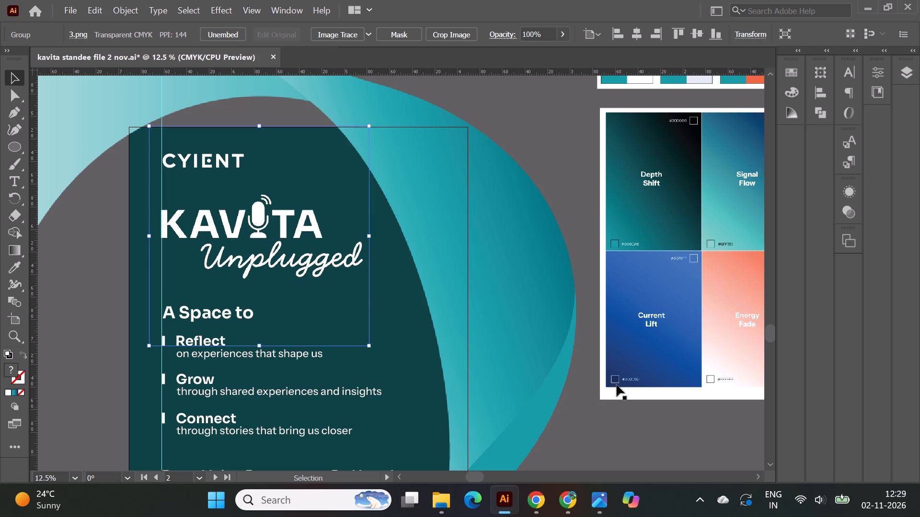
pyautogui.click(621, 427)
# Nudge the Kavita Unplugged logo so the left edge of its K sits on the vertical guide.
pyautogui.keyDown('alt'); pyautogui.scroll(4, 140, 211); pyautogui.keyUp('alt')
pyautogui.click(193, 217)
pyautogui.click(199, 207)
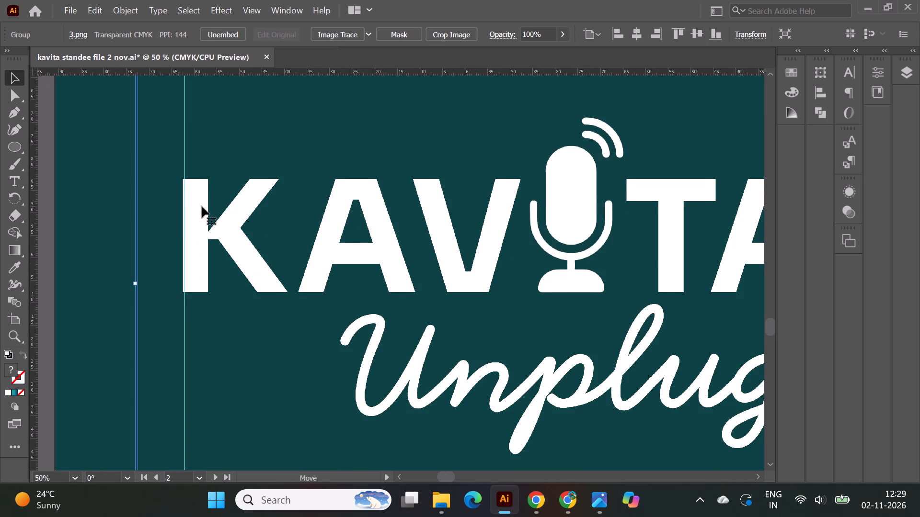
pyautogui.click(199, 205)
pyautogui.click(201, 204)
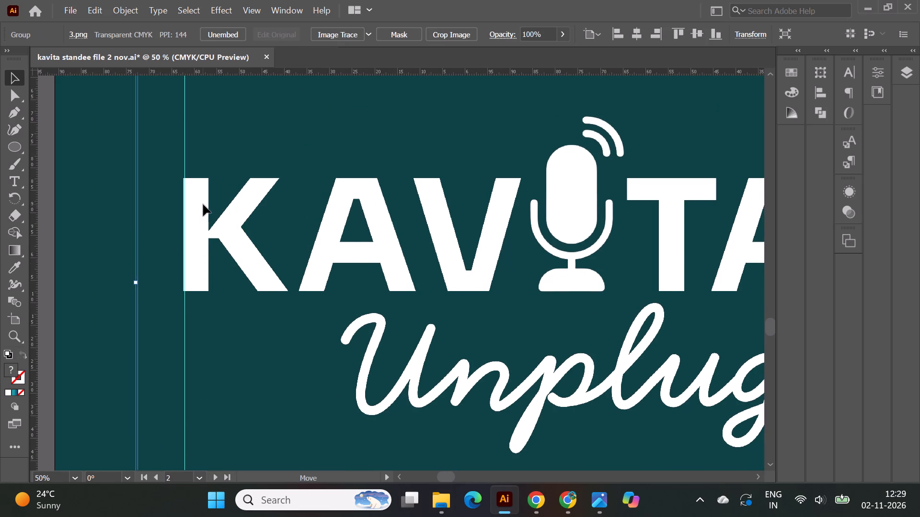
pyautogui.click(204, 204)
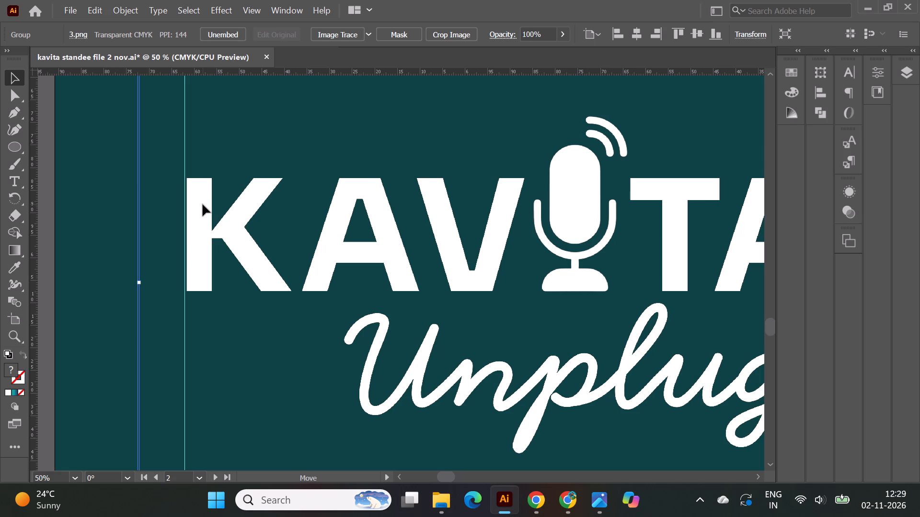
pyautogui.click(202, 204)
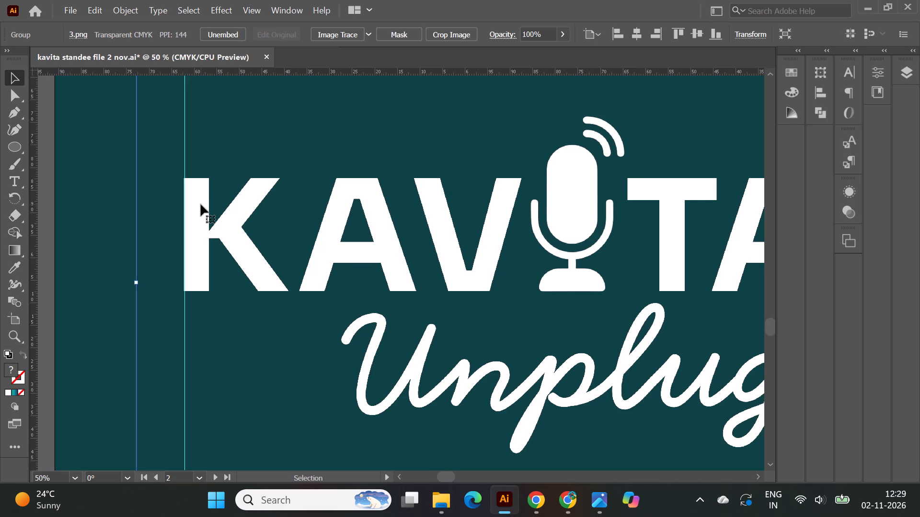
pyautogui.click(201, 204)
pyautogui.click(202, 203)
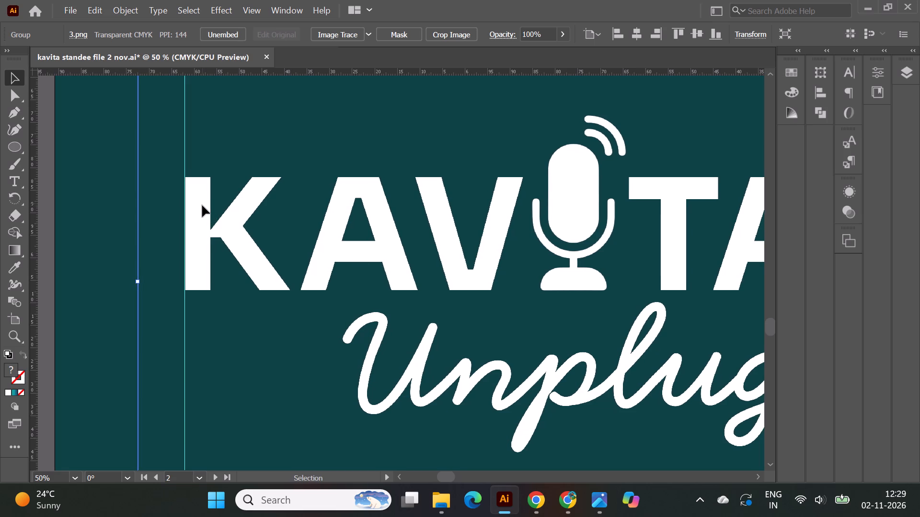
pyautogui.keyDown('alt'); pyautogui.scroll(-2, 248, 210); pyautogui.keyUp('alt')
pyautogui.keyDown('alt'); pyautogui.scroll(-3, 349, 174); pyautogui.keyUp('alt')
pyautogui.click(553, 398)
# Review the dark teal standee's layout and ring alongside the speaker standee and the reference images.
pyautogui.moveTo(502, 473); pyautogui.dragTo(469, 475)
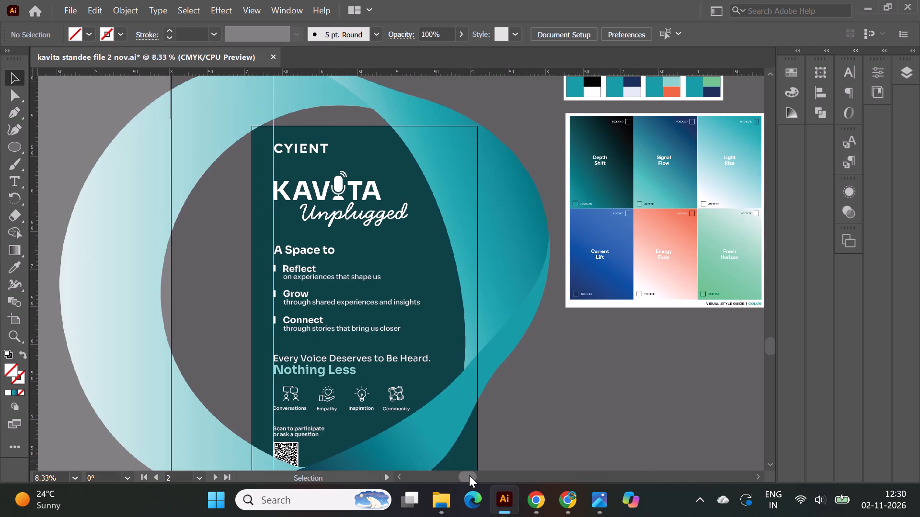
pyautogui.moveTo(469, 475); pyautogui.dragTo(468, 476)
pyautogui.keyDown('alt'); pyautogui.scroll(-1, 350, 197); pyautogui.keyUp('alt')
pyautogui.scroll(-2, 350, 197)
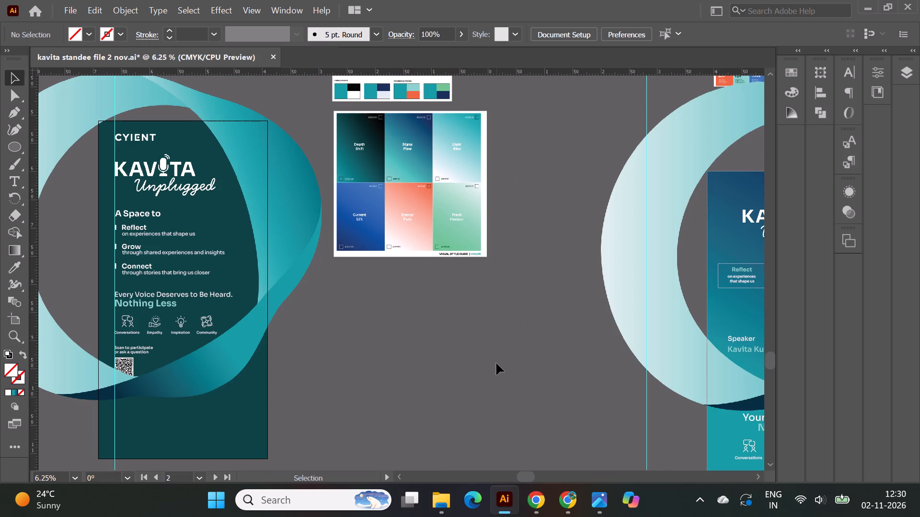
pyautogui.click(496, 363)
pyautogui.keyDown('alt'); pyautogui.scroll(1, 112, 241); pyautogui.keyUp('alt')
pyautogui.keyDown('alt'); pyautogui.scroll(-1, 533, 322); pyautogui.keyUp('alt')
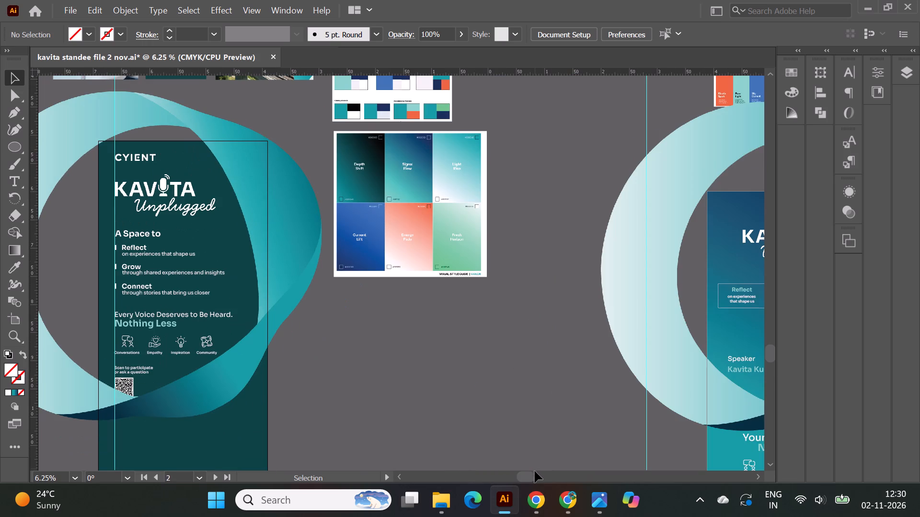
pyautogui.moveTo(535, 474); pyautogui.dragTo(523, 478)
pyautogui.keyDown('alt'); pyautogui.scroll(-3, 585, 348); pyautogui.keyUp('alt')
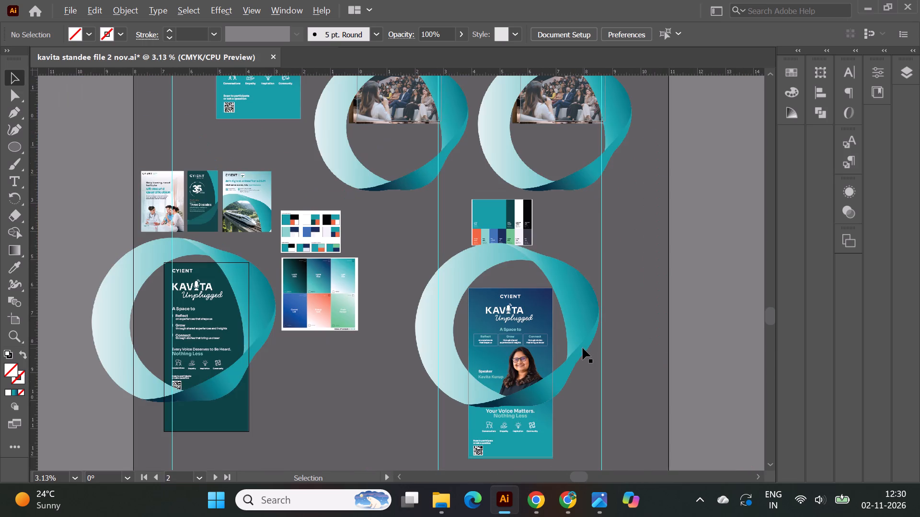
pyautogui.keyDown('alt'); pyautogui.scroll(2, 148, 358); pyautogui.keyUp('alt')
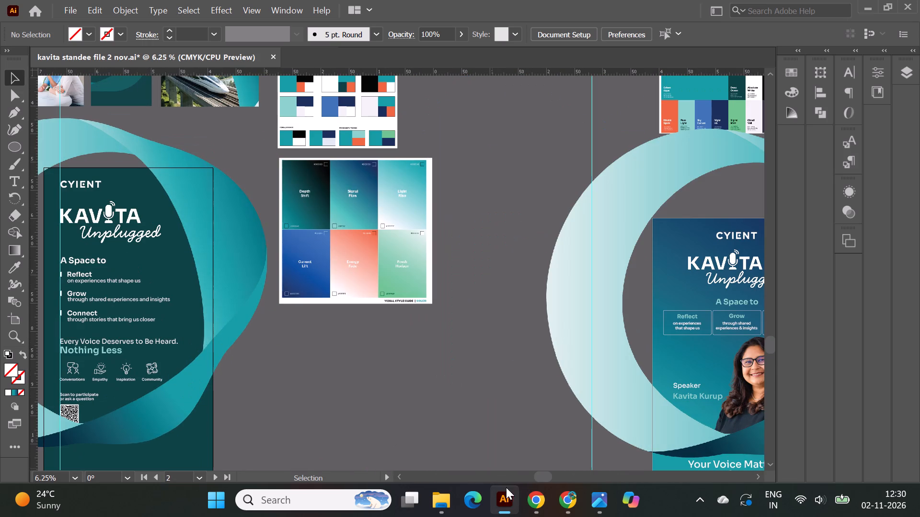
pyautogui.moveTo(540, 477); pyautogui.dragTo(469, 479)
pyautogui.keyDown('alt'); pyautogui.scroll(1, 305, 332); pyautogui.keyUp('alt')
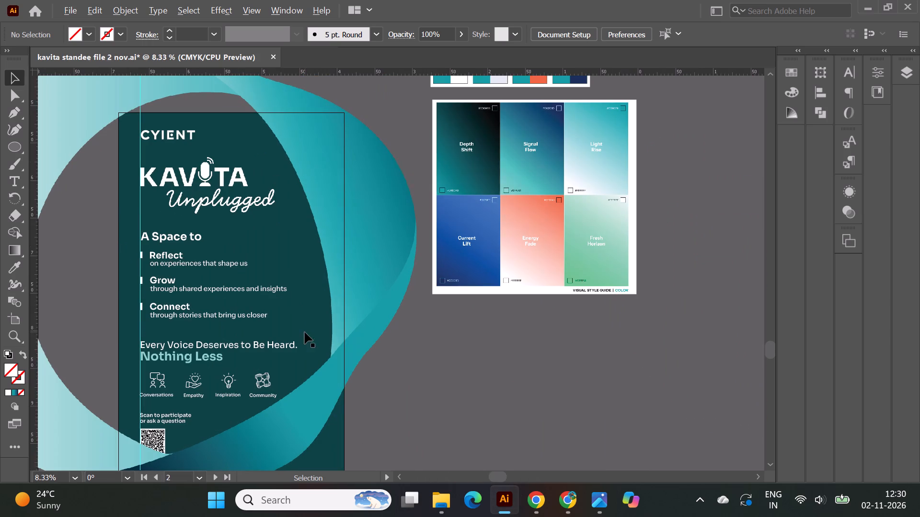
# Hide the Kavita Unplugged logo group so the "A Space to" text beneath its bounding box can be selected.
pyautogui.keyDown('alt'); pyautogui.scroll(3, 121, 241); pyautogui.keyUp('alt')
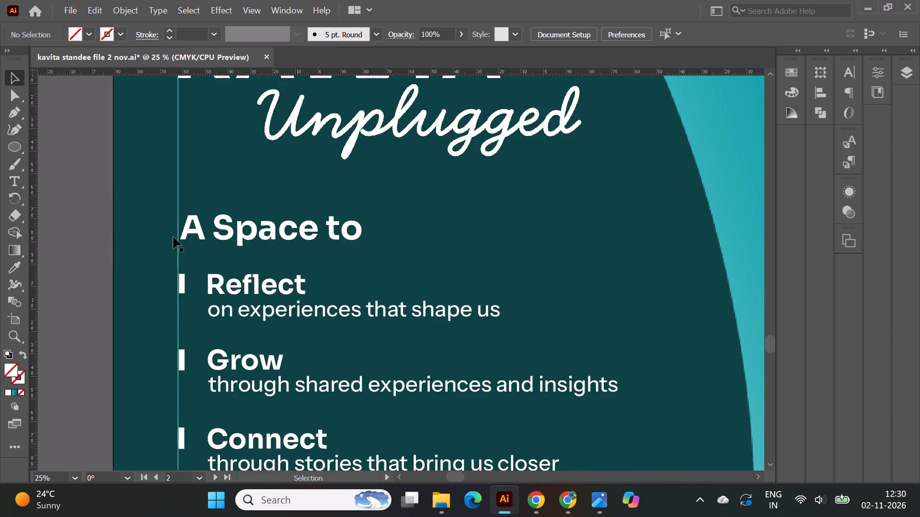
pyautogui.click(206, 236)
pyautogui.scroll(-4, 206, 236)
pyautogui.keyDown('alt'); pyautogui.scroll(2, 138, 204); pyautogui.keyUp('alt')
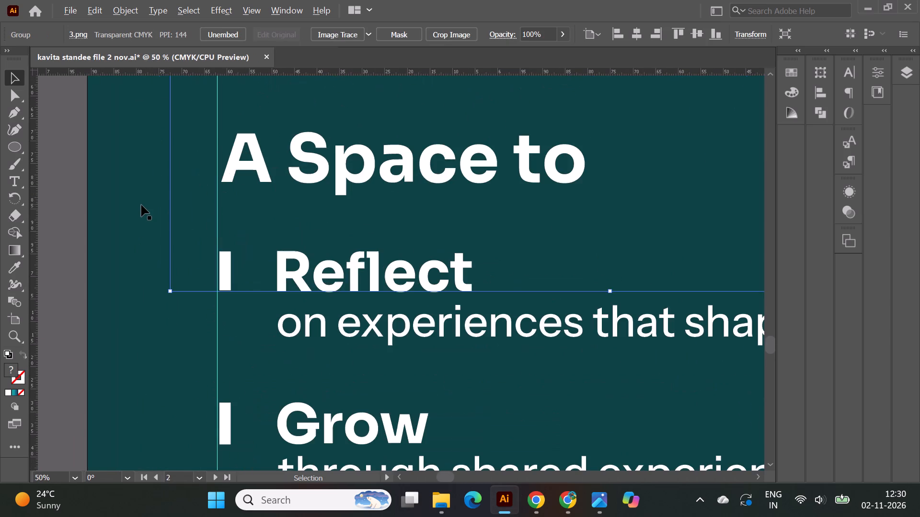
pyautogui.keyDown('alt'); pyautogui.scroll(-2, 253, 203); pyautogui.keyUp('alt')
pyautogui.keyDown('alt'); pyautogui.scroll(-1, 408, 280); pyautogui.keyUp('alt')
pyautogui.keyDown('alt'); pyautogui.scroll(-1, 236, 271); pyautogui.keyUp('alt')
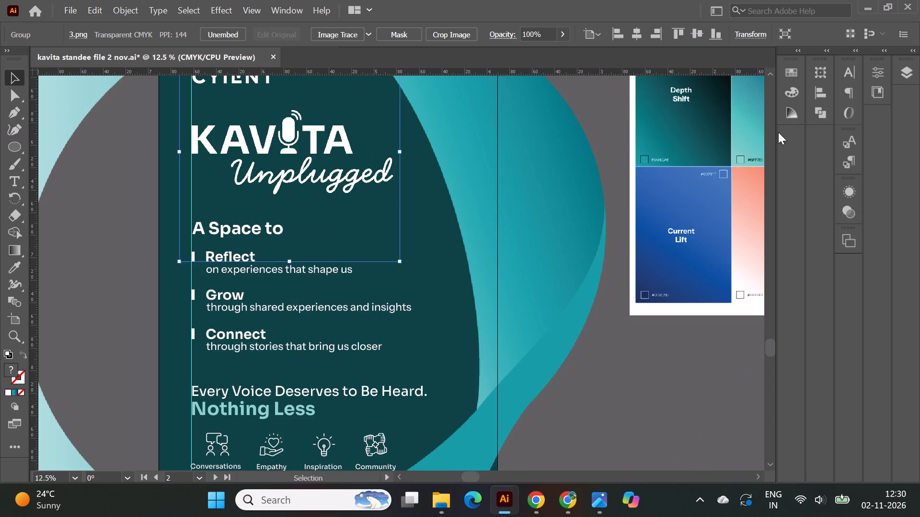
pyautogui.click(876, 72)
pyautogui.click(337, 176)
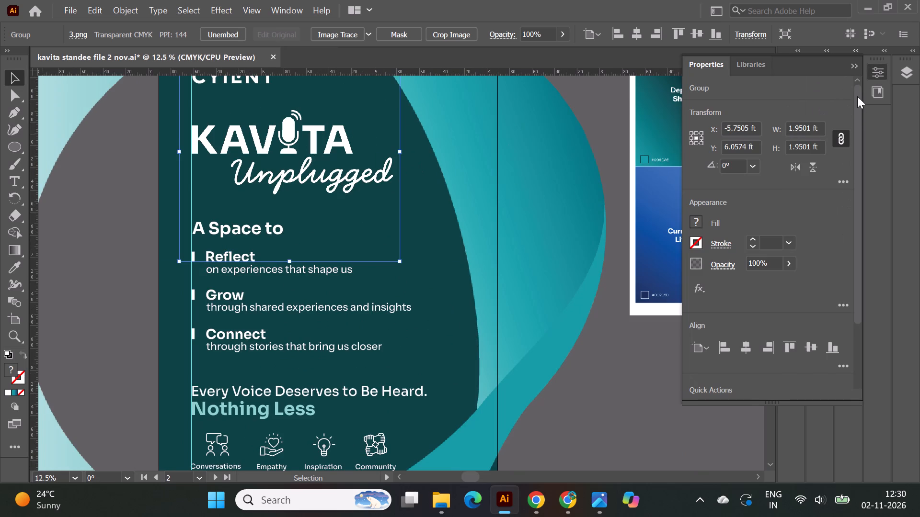
pyautogui.click(900, 73)
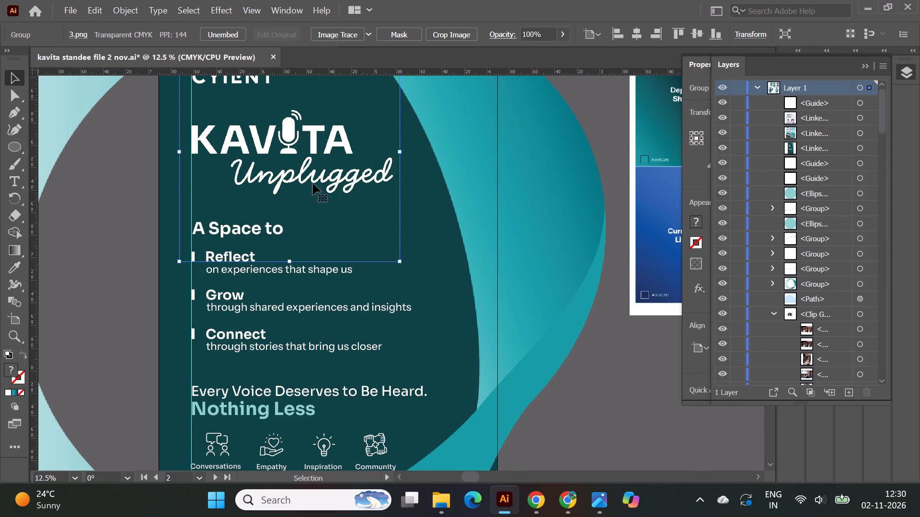
pyautogui.click(304, 174)
pyautogui.scroll(-10, 809, 266)
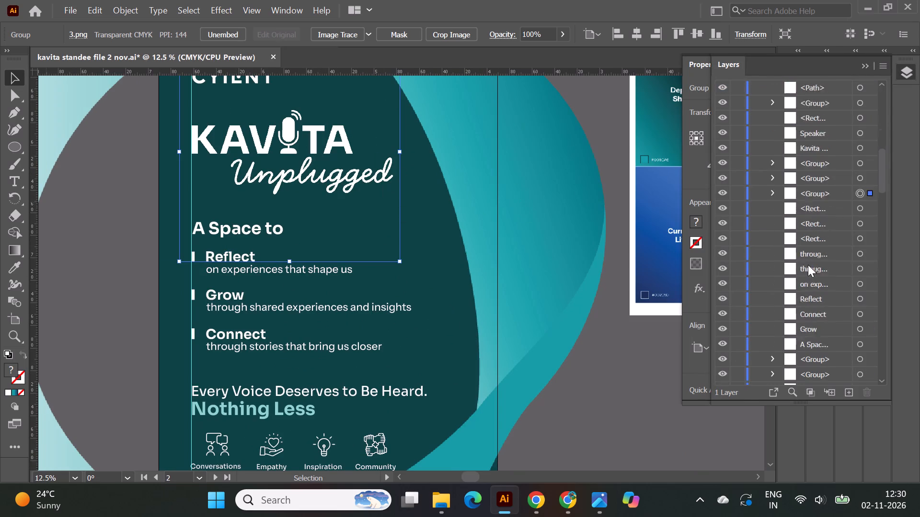
pyautogui.click(718, 147)
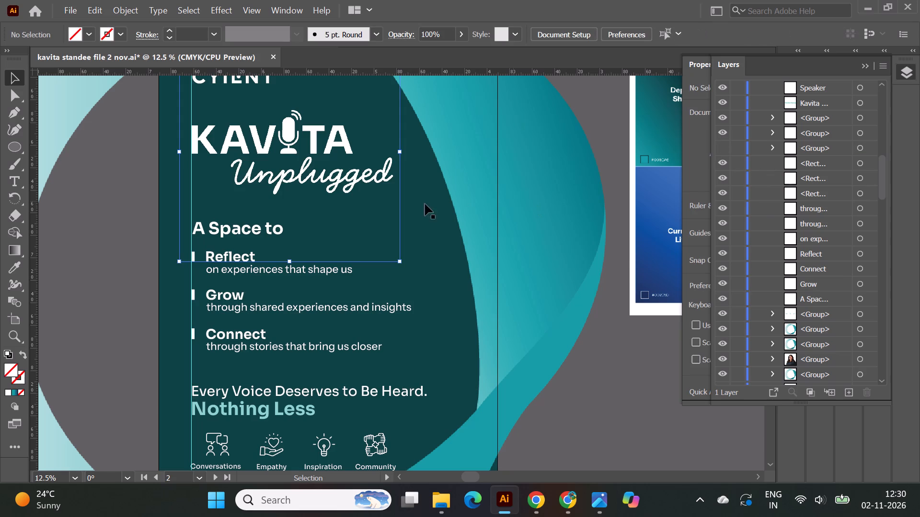
# Scale down the "A Space to" heading together with the Reflect, Grow and Connect items and their bars slightly, keeping the guide-side edge fixed.
pyautogui.click(265, 228)
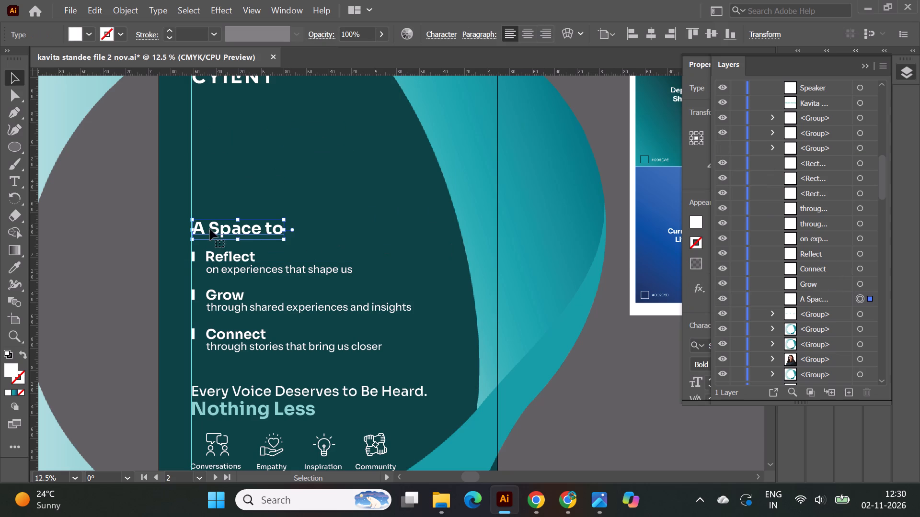
pyautogui.keyDown('alt'); pyautogui.scroll(2, 176, 267); pyautogui.keyUp('alt')
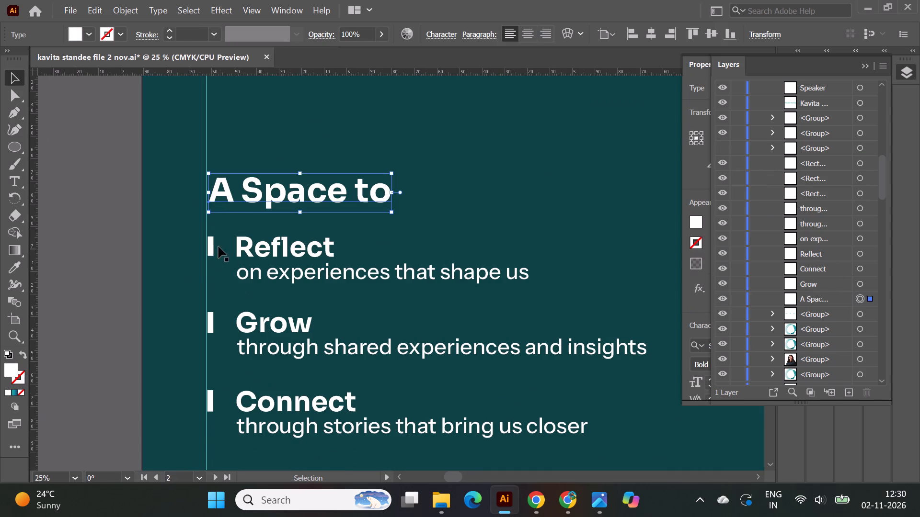
pyautogui.keyDown('shift'); pyautogui.click(211, 246); pyautogui.keyUp('shift')
pyautogui.keyDown('shift'); pyautogui.click(247, 249); pyautogui.keyUp('shift')
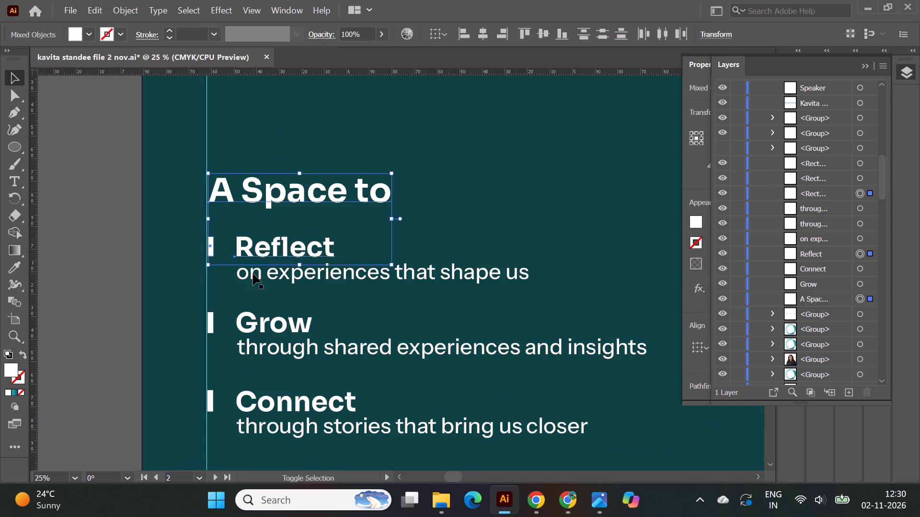
pyautogui.keyDown('shift'); pyautogui.click(253, 274); pyautogui.keyUp('shift')
pyautogui.keyDown('shift'); pyautogui.click(213, 327); pyautogui.keyUp('shift')
pyautogui.keyDown('shift'); pyautogui.click(251, 328); pyautogui.keyUp('shift')
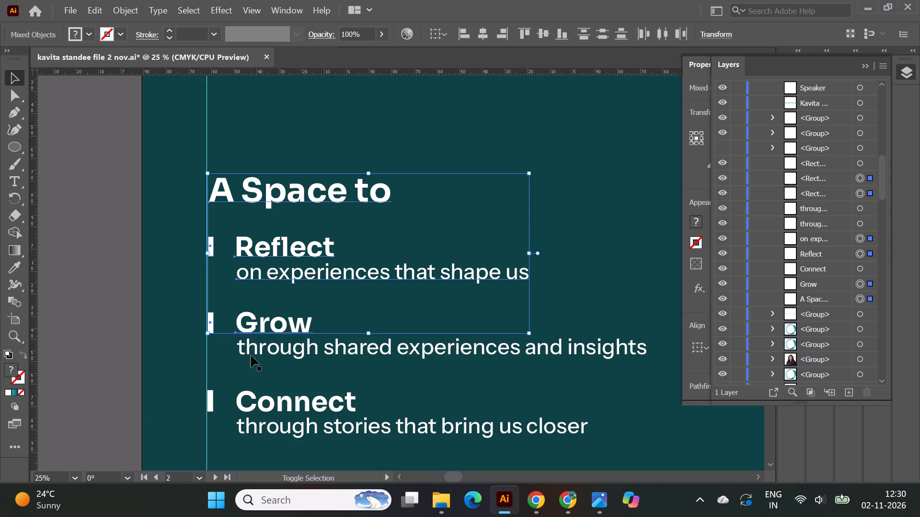
pyautogui.keyDown('shift'); pyautogui.click(250, 352); pyautogui.keyUp('shift')
pyautogui.keyDown('shift'); pyautogui.click(212, 404); pyautogui.keyUp('shift')
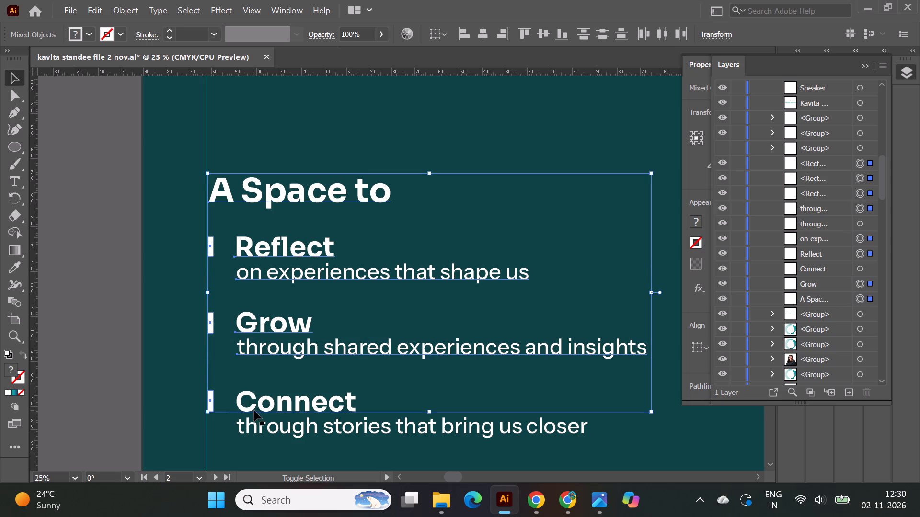
pyautogui.keyDown('shift'); pyautogui.click(252, 405); pyautogui.keyUp('shift')
pyautogui.keyDown('shift'); pyautogui.click(253, 428); pyautogui.keyUp('shift')
pyautogui.keyDown('alt'); pyautogui.scroll(-1, 335, 367); pyautogui.keyUp('alt')
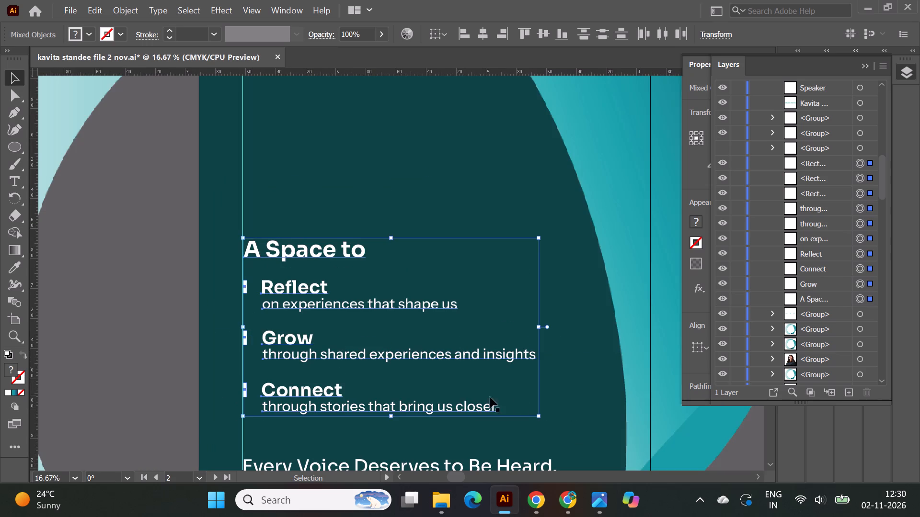
pyautogui.keyDown('shift'); pyautogui.moveTo(538, 417); pyautogui.dragTo(522, 406); pyautogui.keyUp('shift')
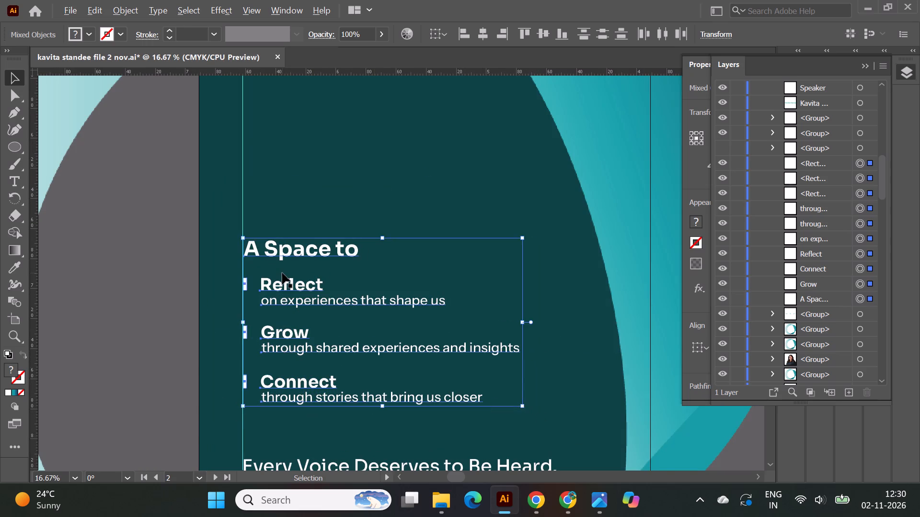
# Shift the scaled "A Space to" text block slightly down along the vertical guide.
pyautogui.keyDown('alt'); pyautogui.scroll(-1, 282, 273); pyautogui.keyUp('alt')
pyautogui.keyDown('shift'); pyautogui.moveTo(401, 246); pyautogui.dragTo(390, 249); pyautogui.keyUp('shift')
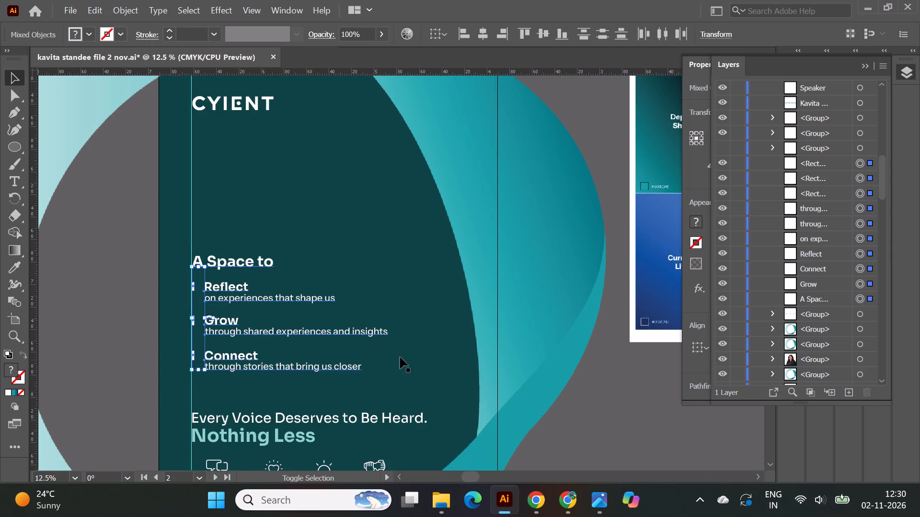
pyautogui.click(644, 432)
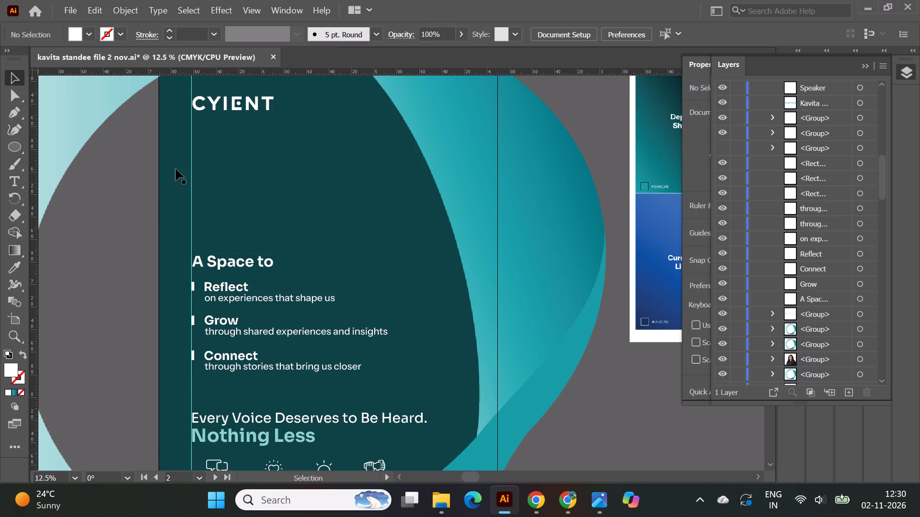
# Show the hidden Kavita Unplugged logo group again.
pyautogui.click(720, 144)
# Review the dark teal standee's spacing from the logo down to the tagline, icons and QR code.
pyautogui.keyDown('alt'); pyautogui.scroll(-1, 415, 215); pyautogui.keyUp('alt')
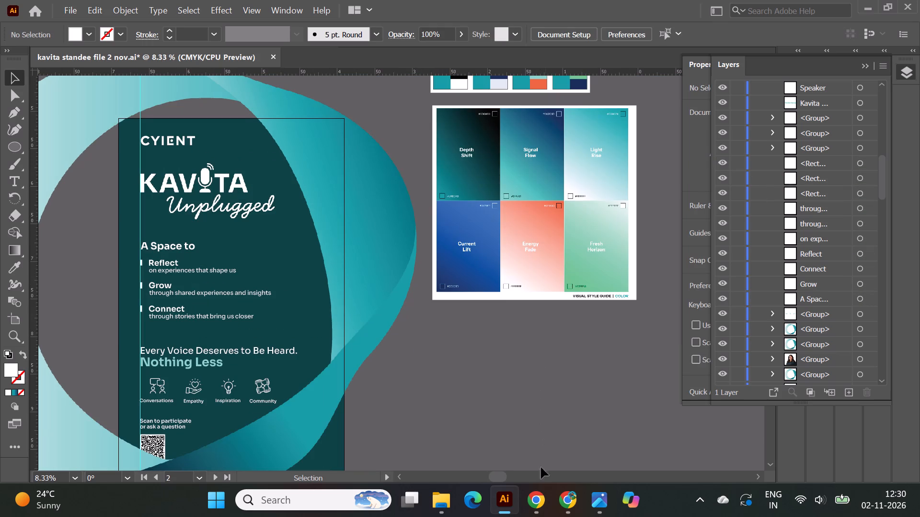
pyautogui.moveTo(494, 477); pyautogui.dragTo(461, 479)
pyautogui.click(563, 440)
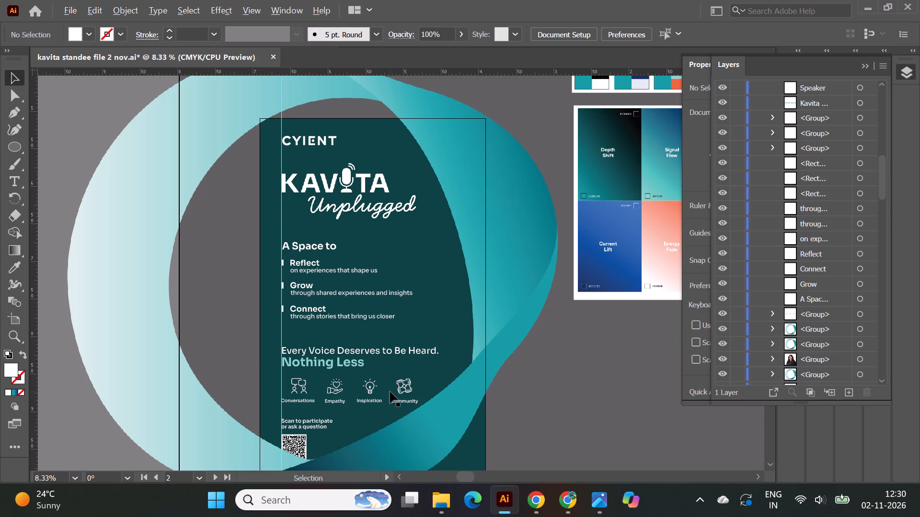
pyautogui.scroll(-6, 390, 392)
pyautogui.scroll(2, 390, 392)
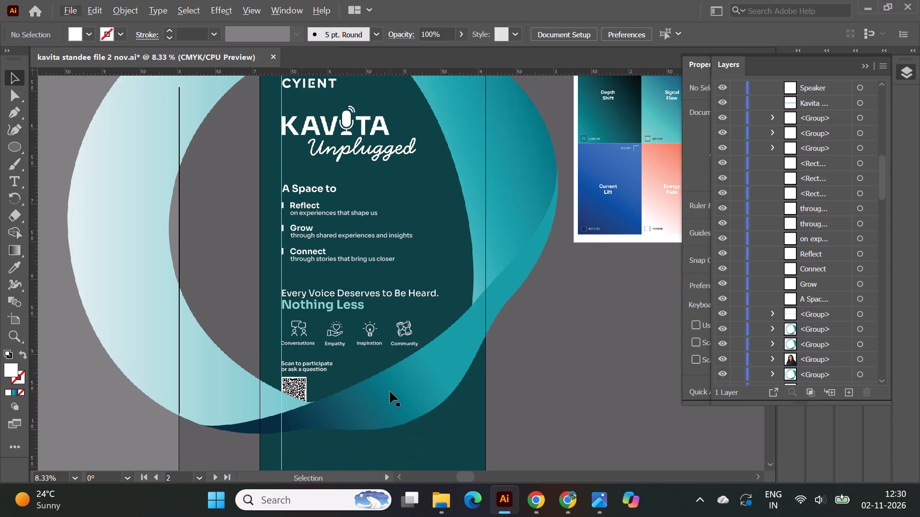
pyautogui.keyDown('alt'); pyautogui.scroll(2, 396, 347); pyautogui.keyUp('alt')
pyautogui.keyDown('alt'); pyautogui.scroll(-1, 441, 328); pyautogui.keyUp('alt')
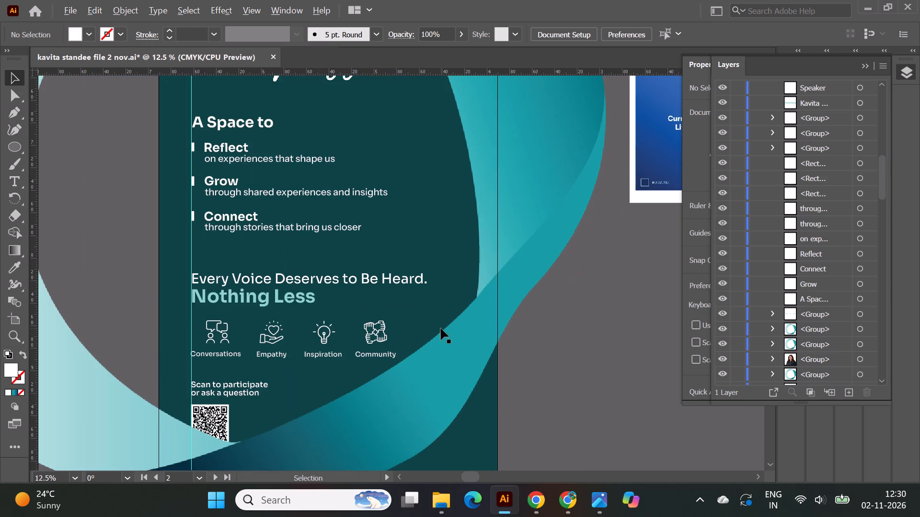
pyautogui.keyDown('alt'); pyautogui.scroll(1, 238, 337); pyautogui.keyUp('alt')
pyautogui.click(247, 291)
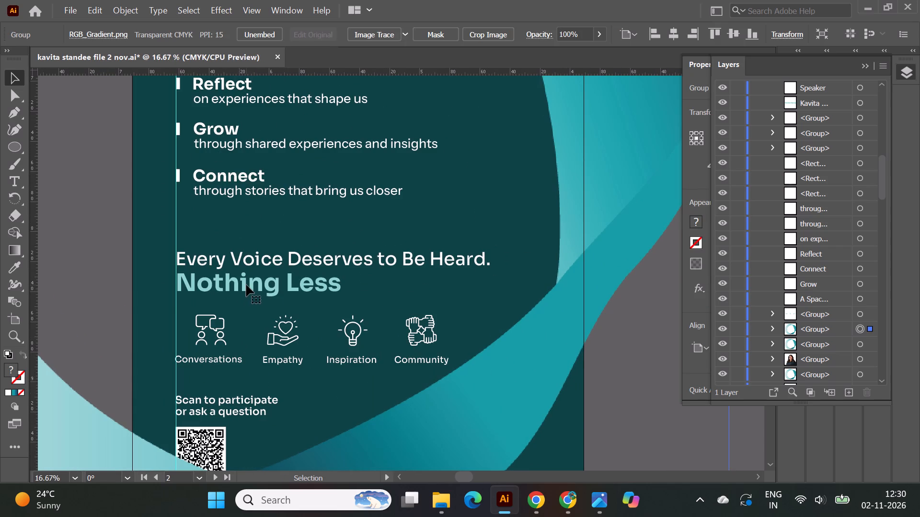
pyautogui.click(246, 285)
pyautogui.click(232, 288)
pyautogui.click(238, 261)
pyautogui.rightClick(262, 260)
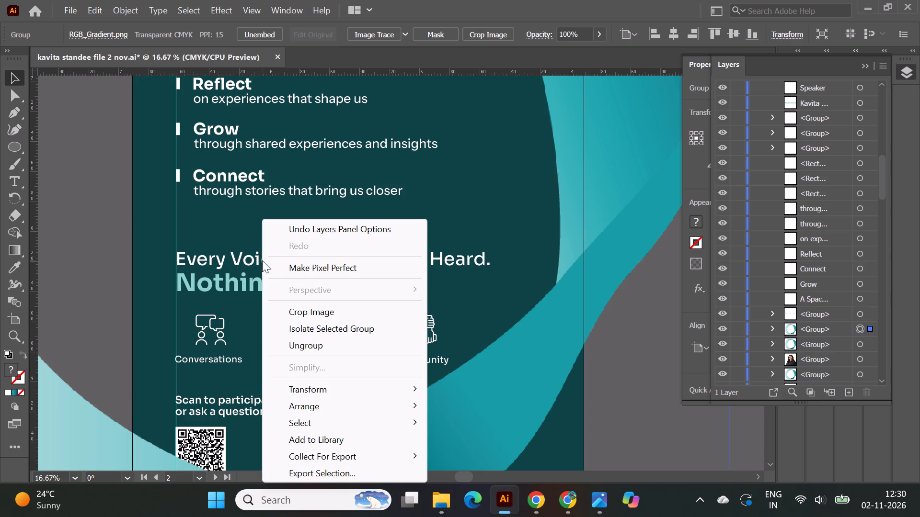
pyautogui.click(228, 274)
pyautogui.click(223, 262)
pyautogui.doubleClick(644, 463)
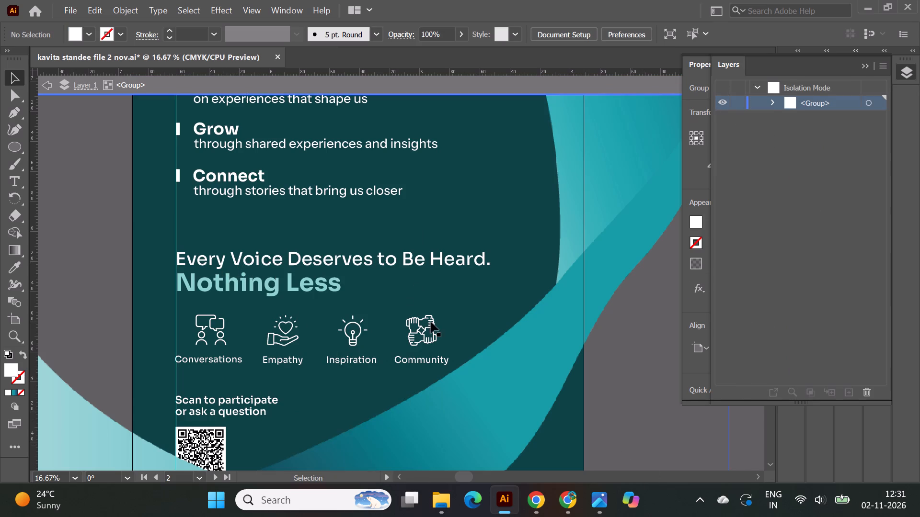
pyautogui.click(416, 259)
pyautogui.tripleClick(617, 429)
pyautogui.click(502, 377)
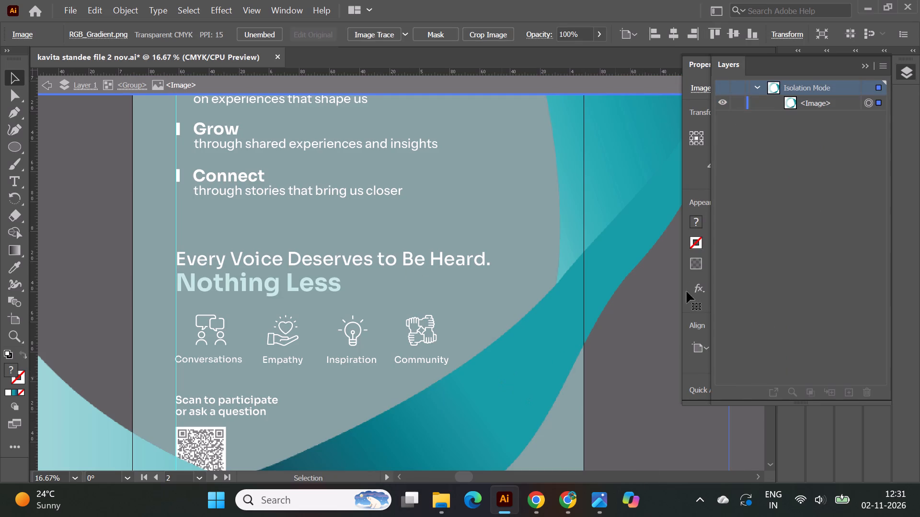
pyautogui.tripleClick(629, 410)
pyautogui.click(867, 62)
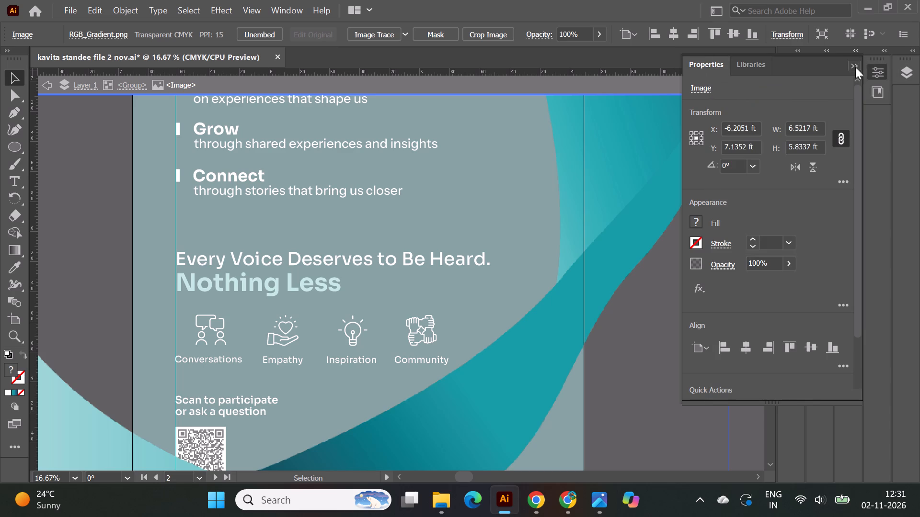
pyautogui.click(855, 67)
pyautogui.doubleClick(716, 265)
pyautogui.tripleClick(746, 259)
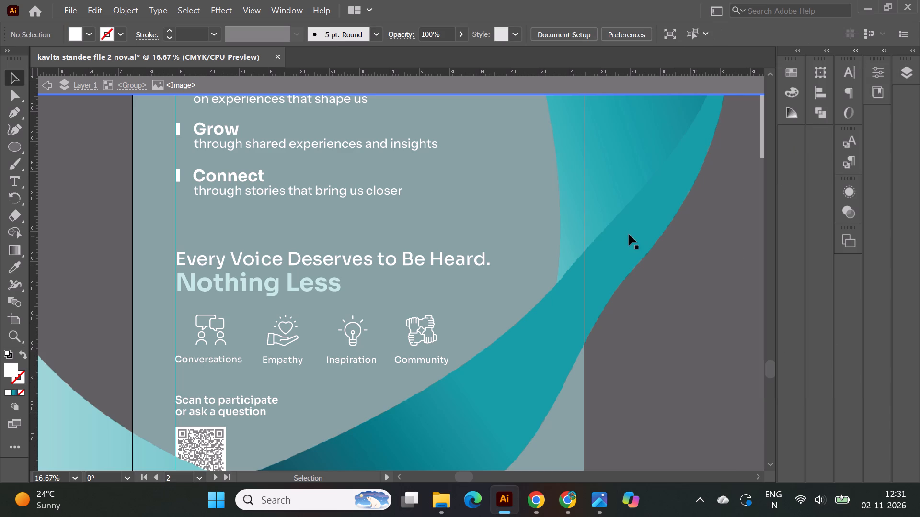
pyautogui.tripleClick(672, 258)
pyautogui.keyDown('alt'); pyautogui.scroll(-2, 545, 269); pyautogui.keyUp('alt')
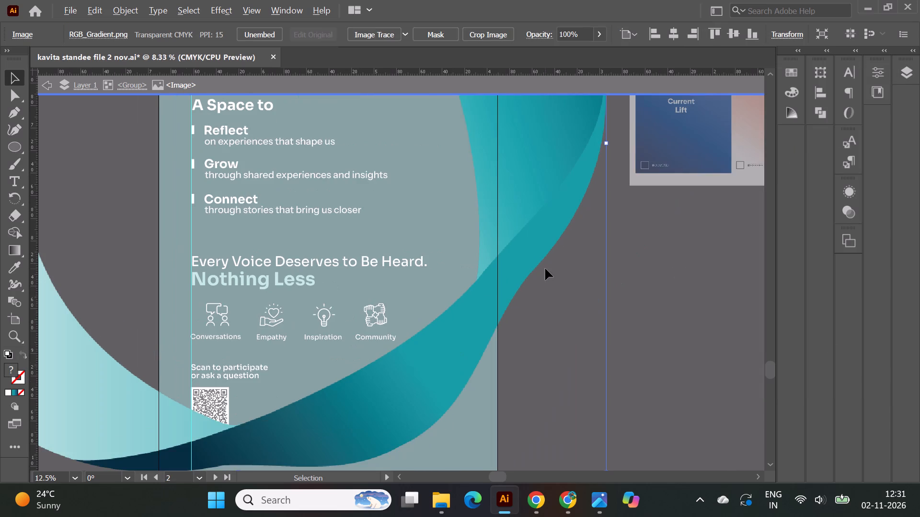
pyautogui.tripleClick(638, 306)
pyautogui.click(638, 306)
# Hide the gradient ring image group that covers the dark teal standee's text.
pyautogui.click(384, 217)
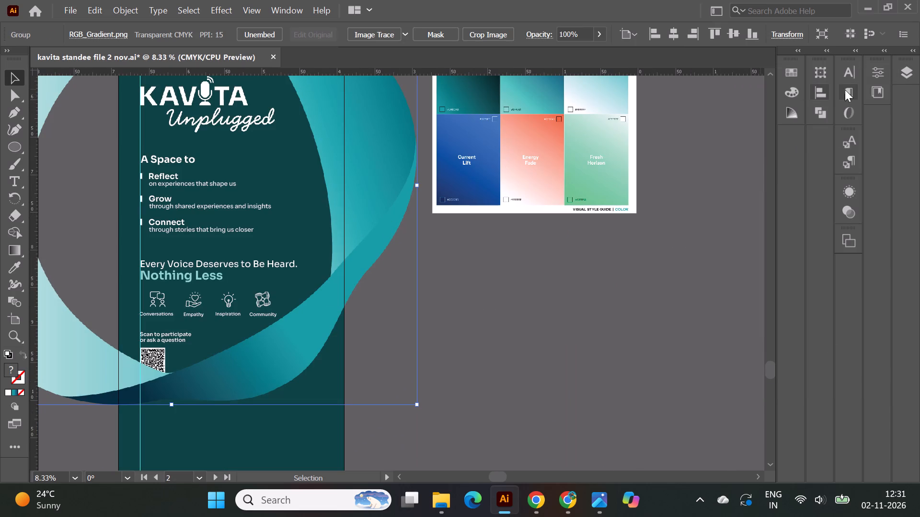
pyautogui.click(876, 70)
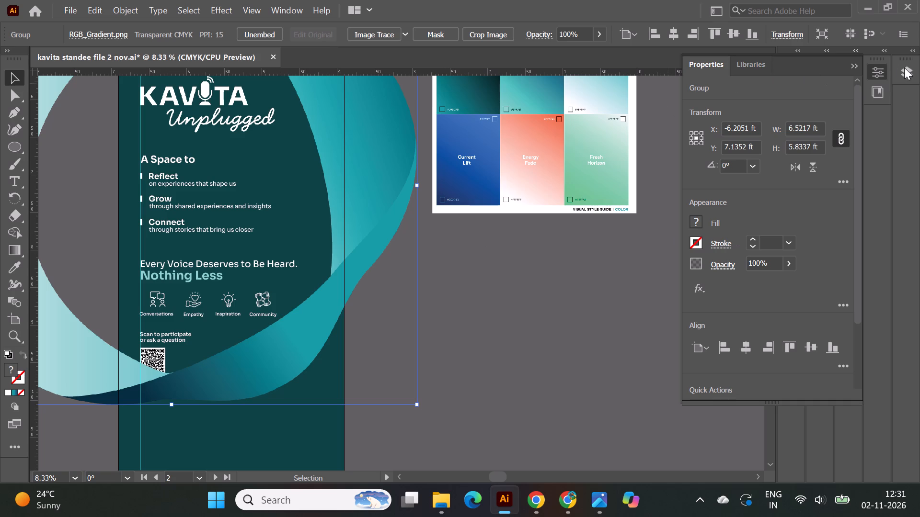
pyautogui.click(907, 72)
pyautogui.scroll(-4, 786, 222)
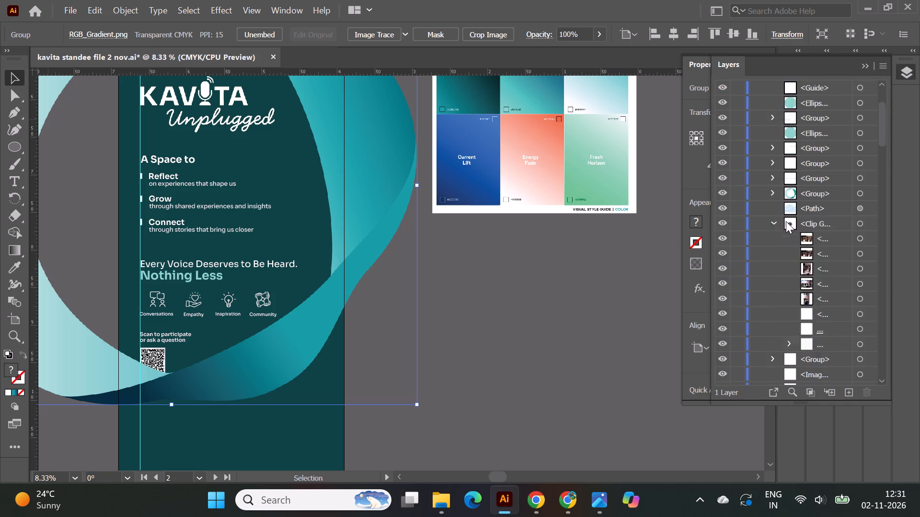
pyautogui.scroll(-2, 786, 221)
pyautogui.click(369, 247)
pyautogui.scroll(-6, 760, 243)
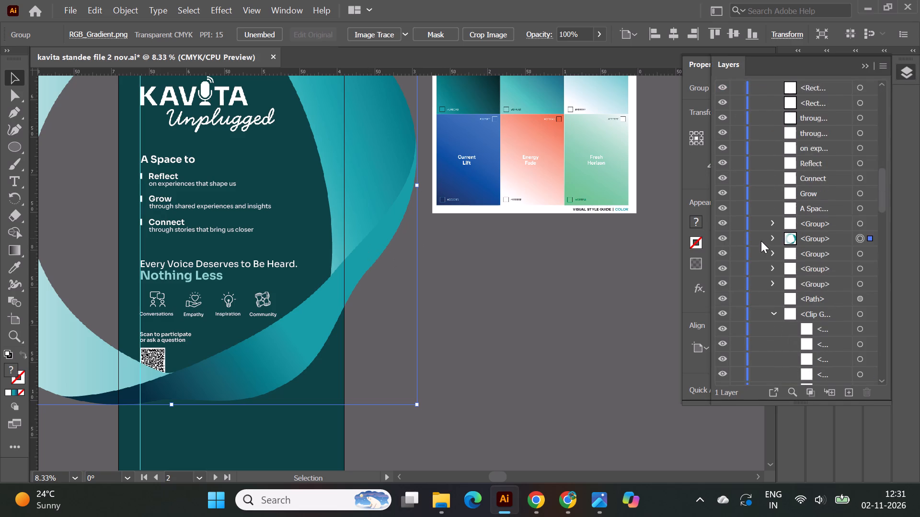
pyautogui.scroll(-1, 761, 241)
pyautogui.click(717, 191)
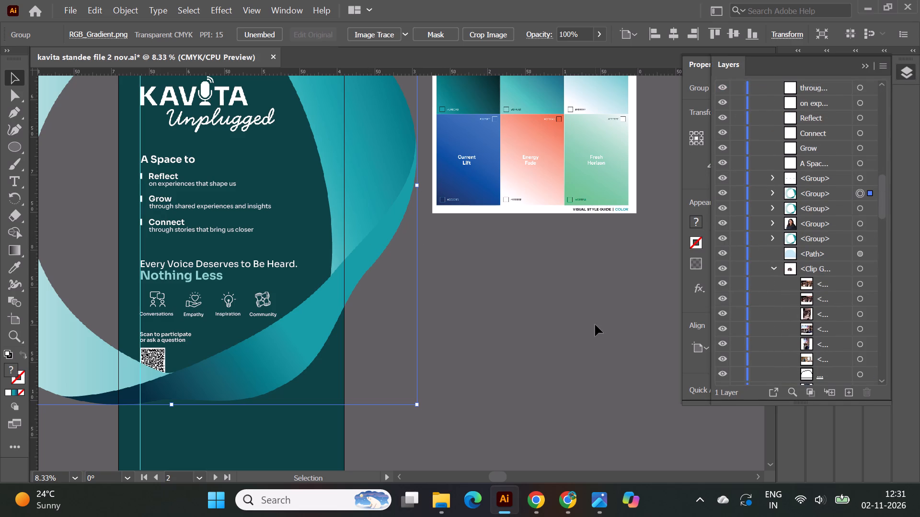
pyautogui.click(725, 191)
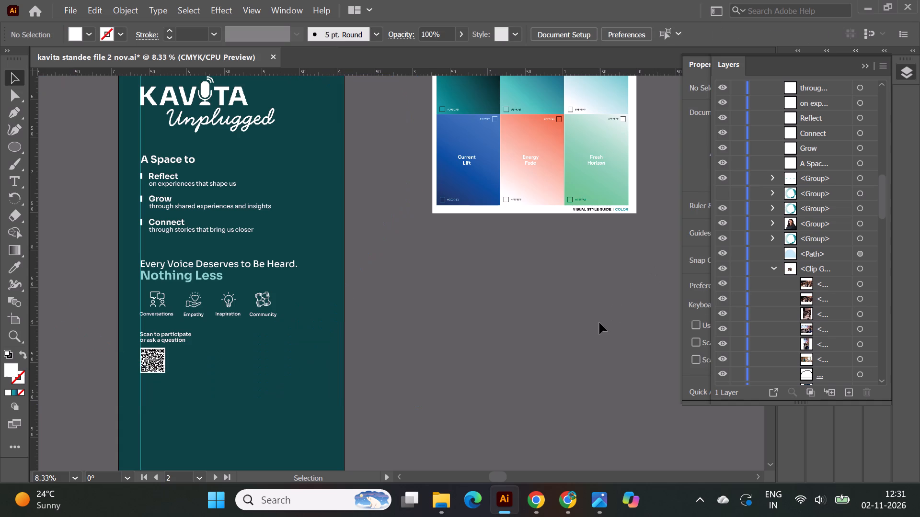
# Show the gradient ring image group again over the dark teal standee's text.
pyautogui.click(599, 323)
pyautogui.keyDown('alt'); pyautogui.scroll(2, 103, 268); pyautogui.keyUp('alt')
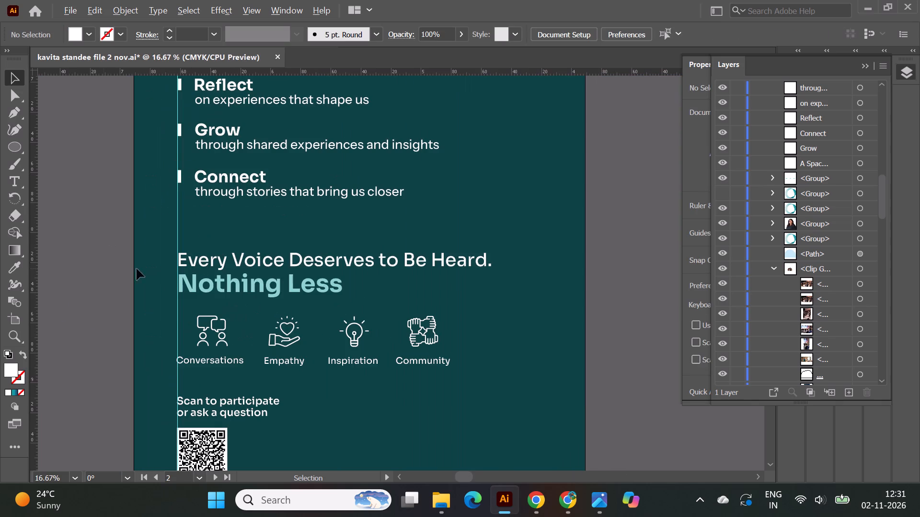
pyautogui.click(719, 195)
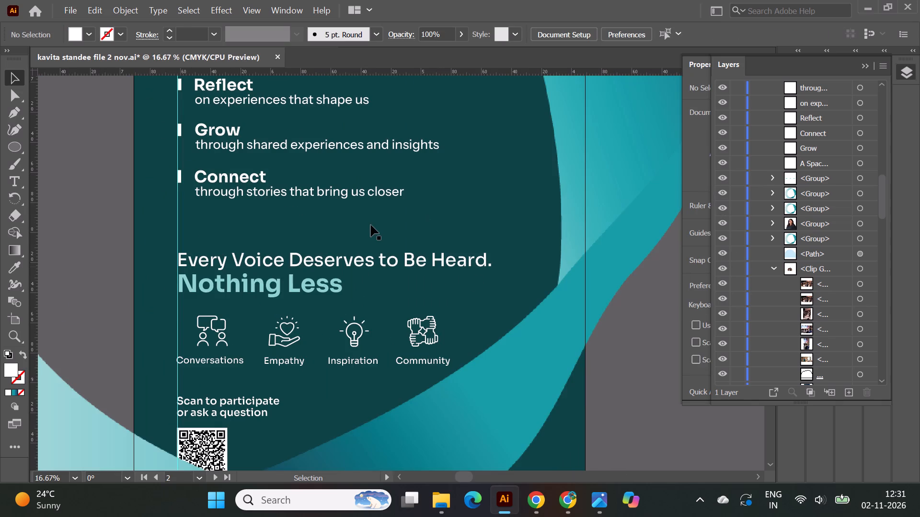
pyautogui.keyDown('alt'); pyautogui.scroll(-1, 370, 225); pyautogui.keyUp('alt')
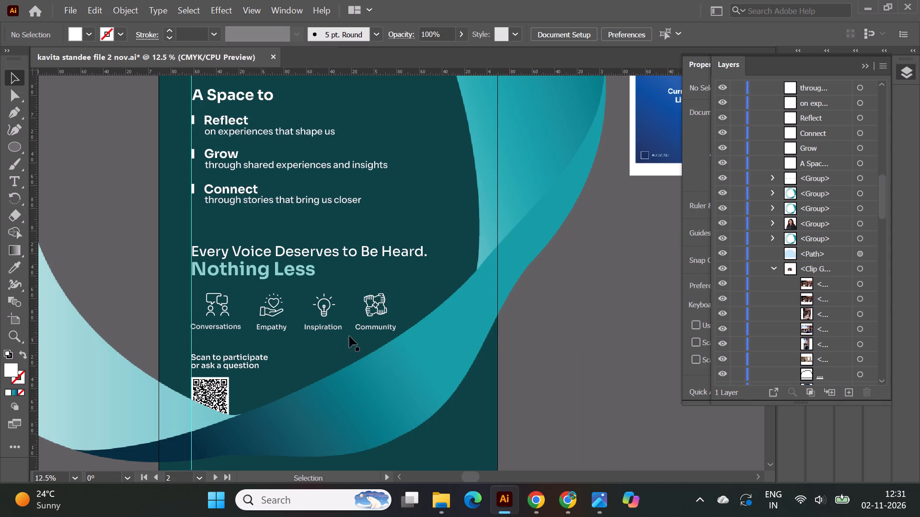
pyautogui.keyDown('alt'); pyautogui.scroll(-1, 369, 330); pyautogui.keyUp('alt')
pyautogui.scroll(4, 367, 333)
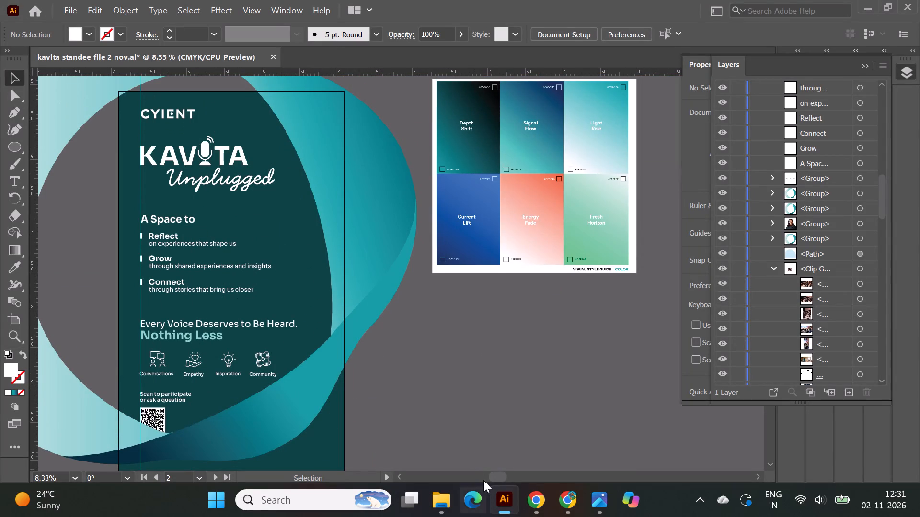
# Add a horizontal ruler guide at the bottom edge of the gradient ring.
pyautogui.moveTo(495, 472); pyautogui.dragTo(469, 472)
pyautogui.scroll(-3, 467, 472)
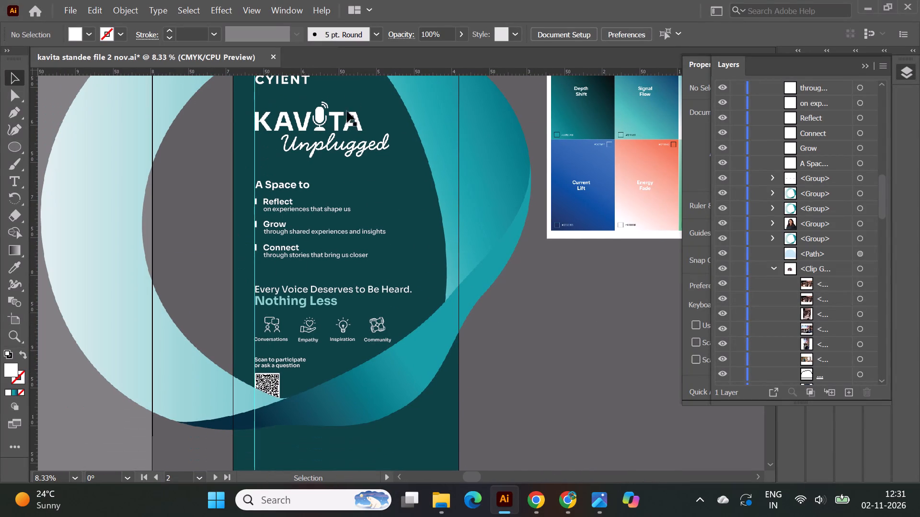
pyautogui.moveTo(362, 74); pyautogui.dragTo(360, 413)
pyautogui.moveTo(360, 413); pyautogui.dragTo(362, 429)
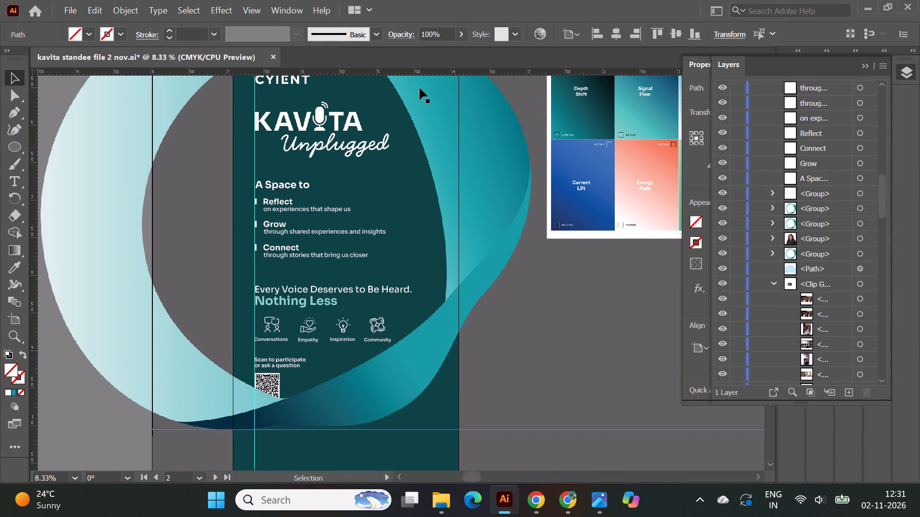
# Add a vertical ruler guide along the right edge of the Kavita Unplugged logo and the Community label.
pyautogui.moveTo(34, 273); pyautogui.dragTo(367, 332)
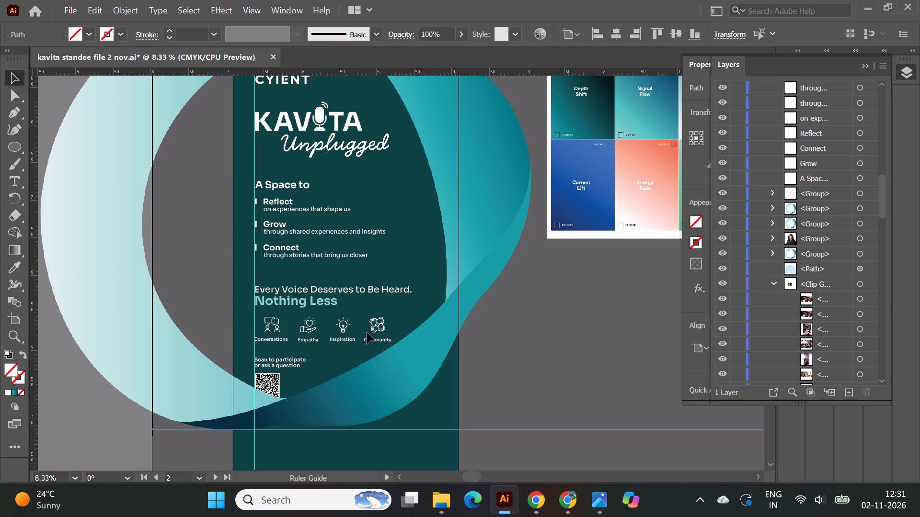
pyautogui.moveTo(367, 332); pyautogui.dragTo(440, 353)
pyautogui.moveTo(440, 353); pyautogui.dragTo(390, 358)
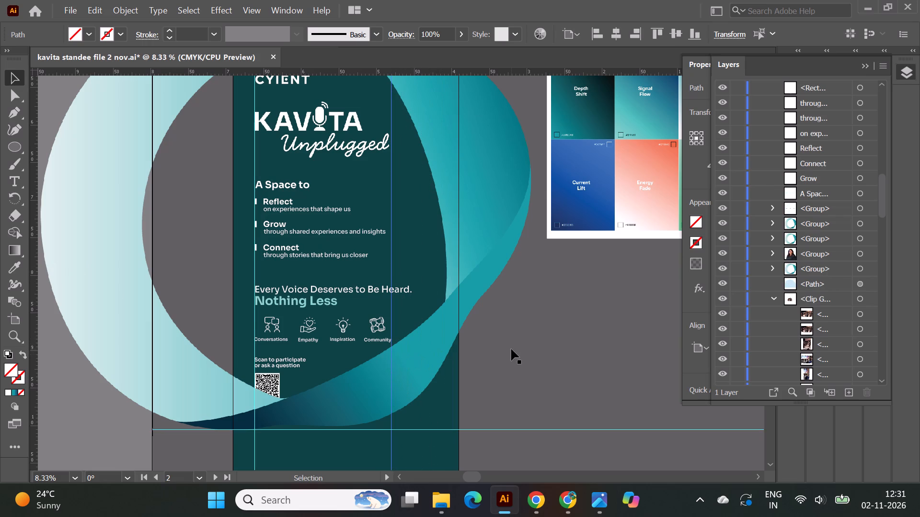
# Hide the gradient ring image group on the dark teal standee and clear the selection.
pyautogui.click(502, 229)
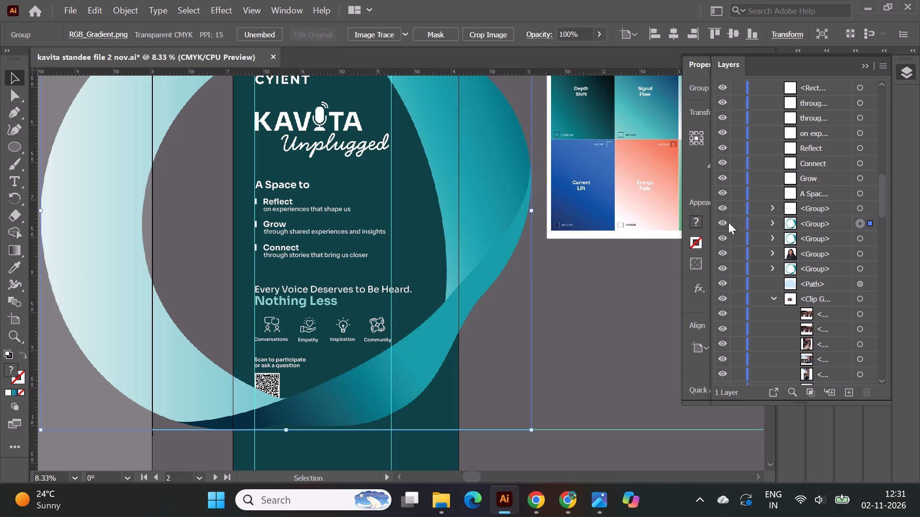
pyautogui.click(717, 225)
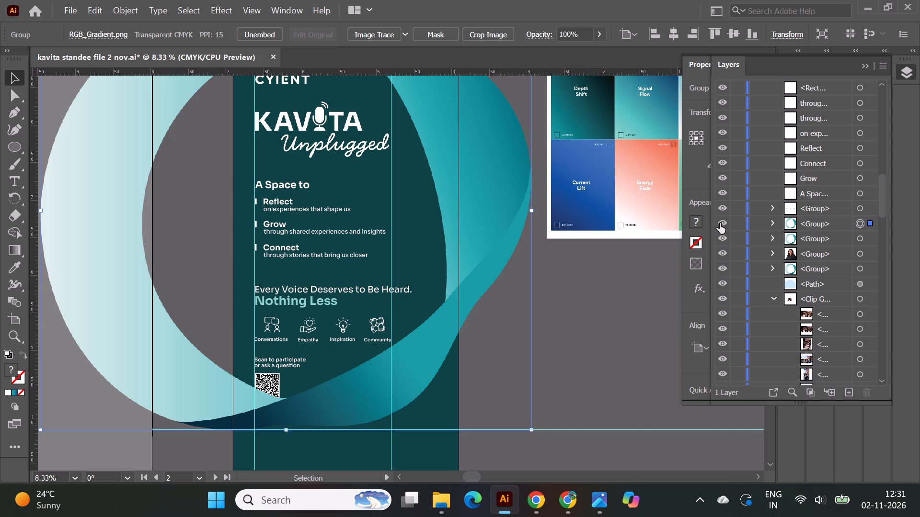
pyautogui.click(722, 223)
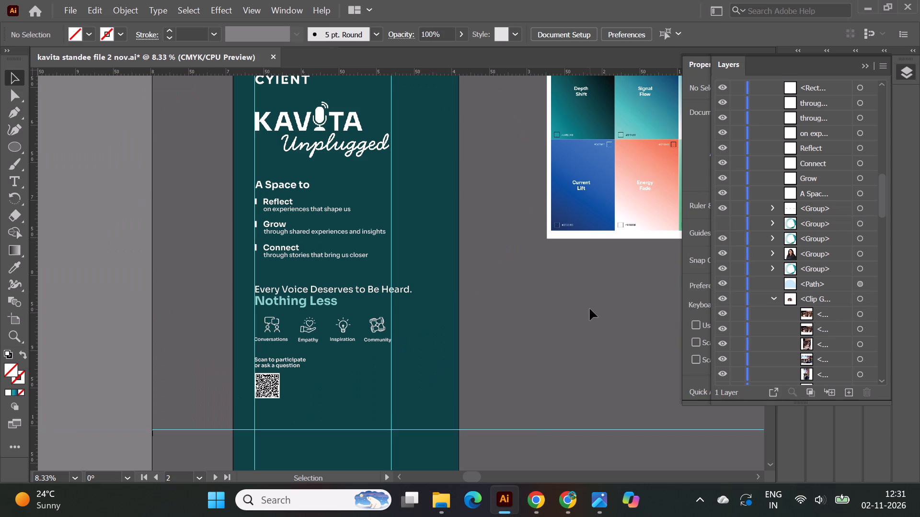
pyautogui.click(590, 309)
# Examine how the text, icons and QR code sit against the two vertical guides.
pyautogui.scroll(2, 259, 154)
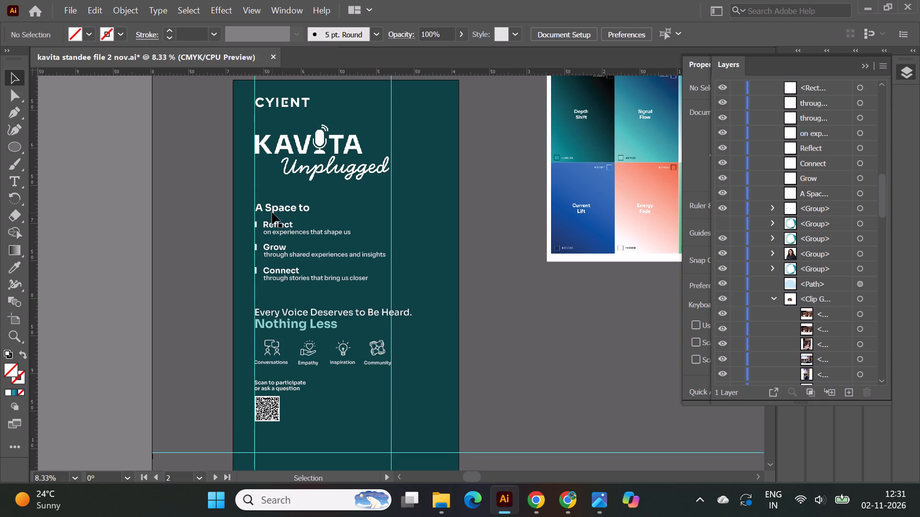
pyautogui.scroll(-4, 272, 213)
pyautogui.keyDown('alt'); pyautogui.scroll(1, 288, 304); pyautogui.keyUp('alt')
pyautogui.keyDown('alt'); pyautogui.scroll(1, 229, 292); pyautogui.keyUp('alt')
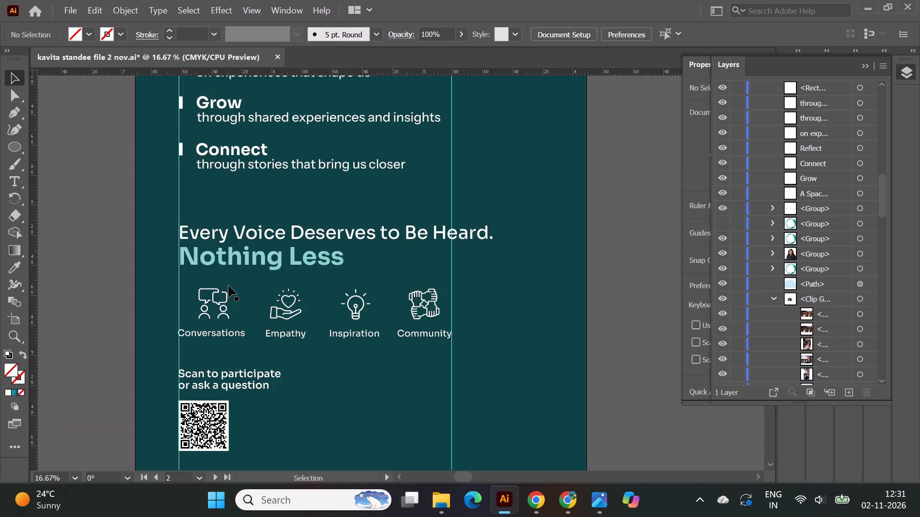
pyautogui.scroll(-2, 194, 270)
pyautogui.keyDown('alt'); pyautogui.scroll(1, 194, 270); pyautogui.keyUp('alt')
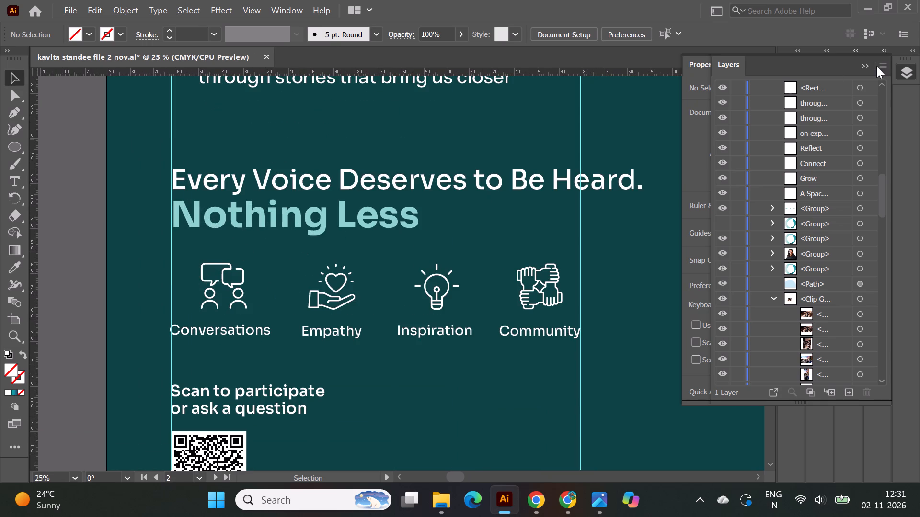
pyautogui.click(866, 65)
pyautogui.scroll(-3, 472, 237)
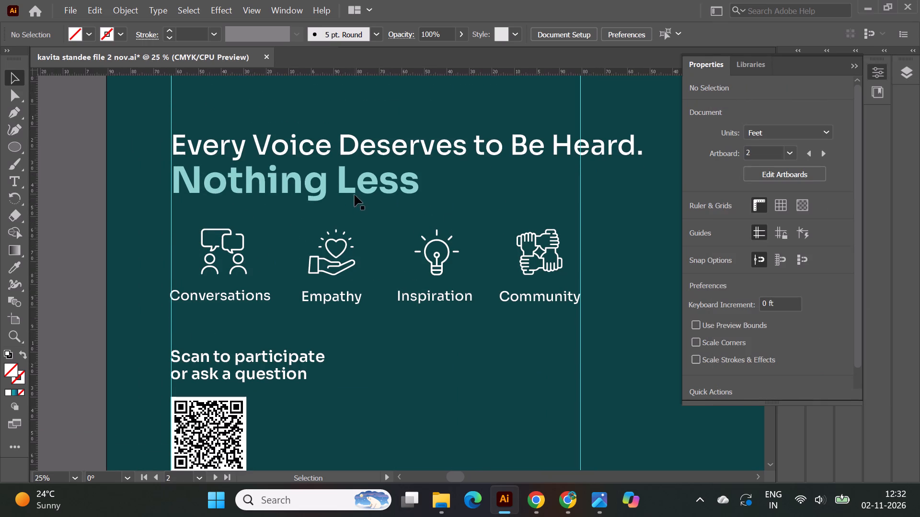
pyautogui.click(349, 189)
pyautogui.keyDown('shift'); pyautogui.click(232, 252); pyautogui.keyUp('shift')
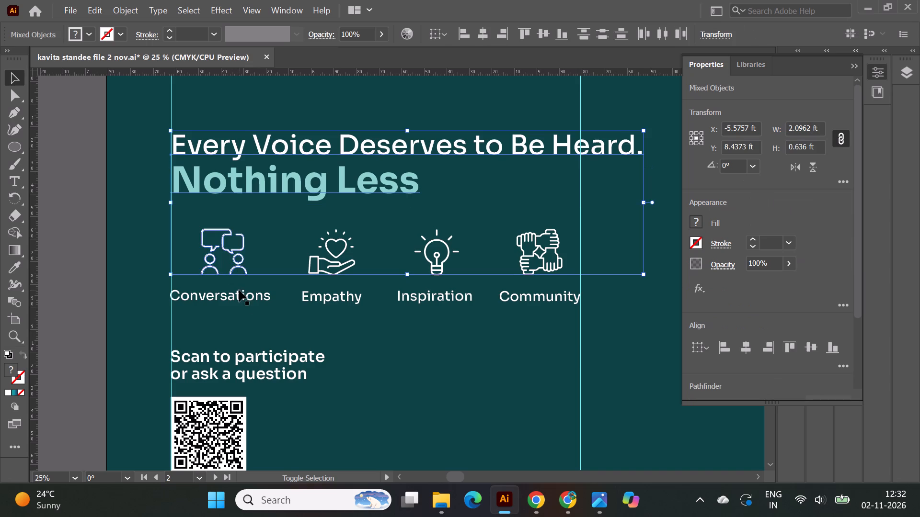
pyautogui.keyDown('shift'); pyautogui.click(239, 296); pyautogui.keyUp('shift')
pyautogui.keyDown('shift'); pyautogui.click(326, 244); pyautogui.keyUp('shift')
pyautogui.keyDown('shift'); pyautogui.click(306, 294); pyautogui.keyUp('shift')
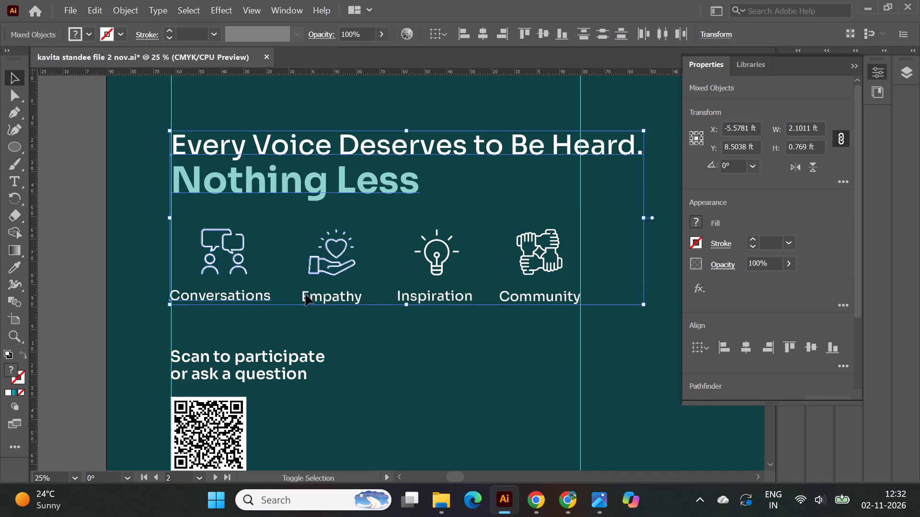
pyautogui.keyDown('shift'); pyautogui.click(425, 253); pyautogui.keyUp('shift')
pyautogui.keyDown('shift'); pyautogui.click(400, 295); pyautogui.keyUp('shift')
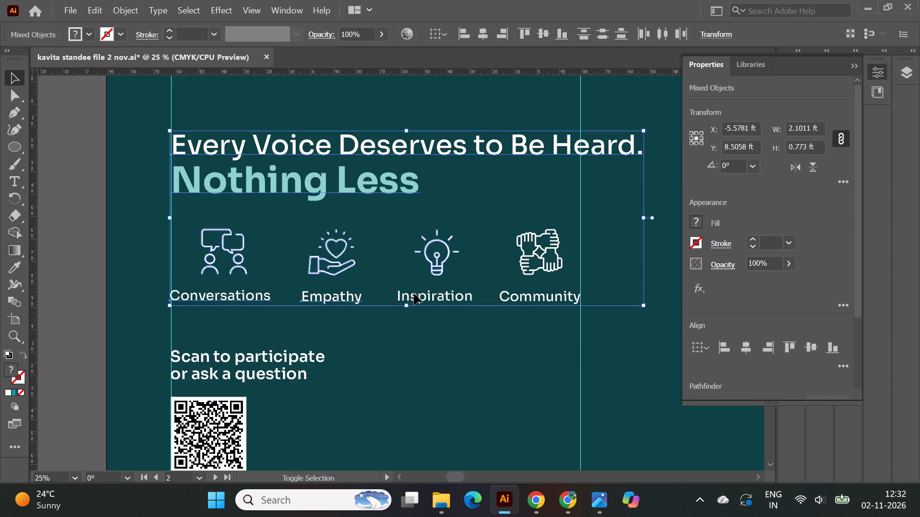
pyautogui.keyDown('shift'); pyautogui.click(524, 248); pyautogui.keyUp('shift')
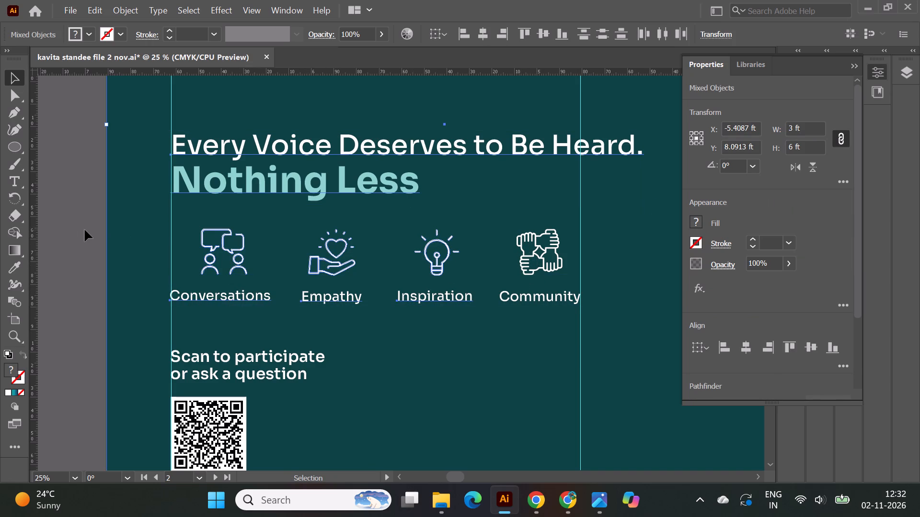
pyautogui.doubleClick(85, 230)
# Select the tagline, "Nothing Less" and the four icons with their labels, and move them up about 0.1 ft together.
pyautogui.click(235, 188)
pyautogui.keyDown('shift'); pyautogui.click(214, 249); pyautogui.keyUp('shift')
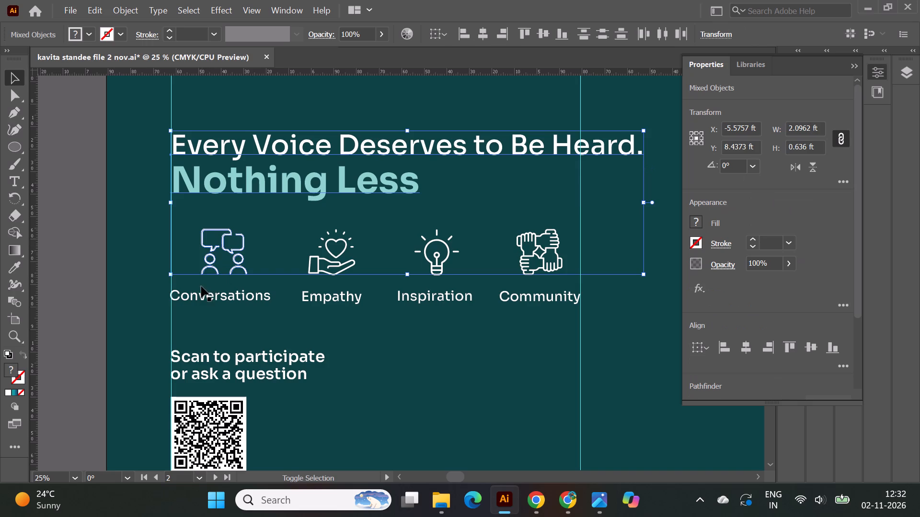
pyautogui.keyDown('shift'); pyautogui.click(195, 295); pyautogui.keyUp('shift')
pyautogui.keyDown('shift'); pyautogui.click(326, 247); pyautogui.keyUp('shift')
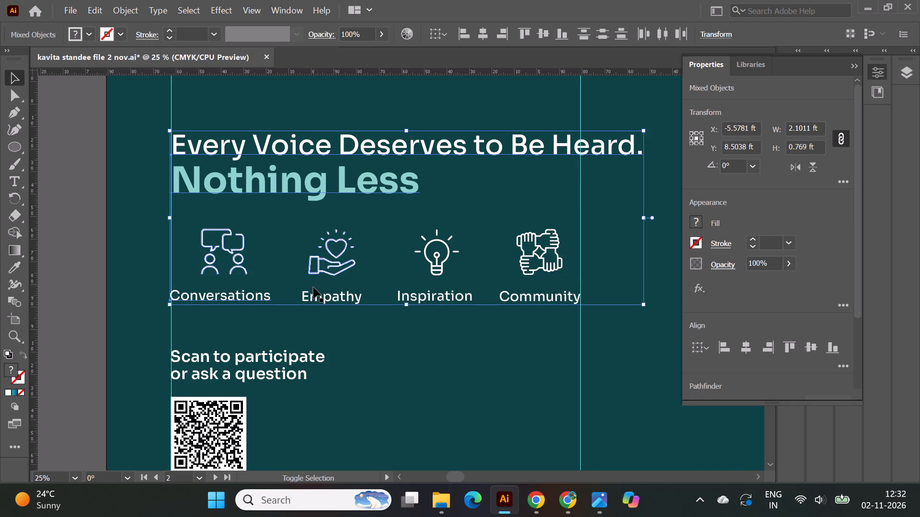
pyautogui.keyDown('shift'); pyautogui.click(307, 292); pyautogui.keyUp('shift')
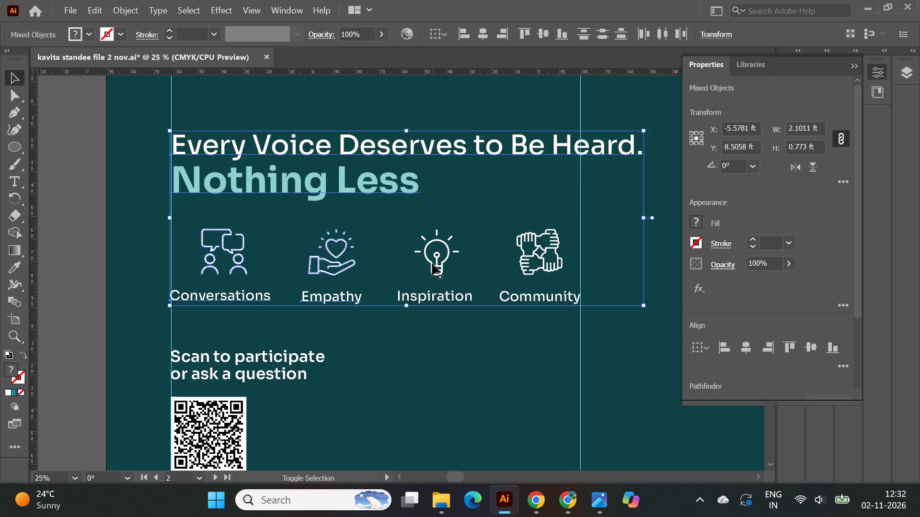
pyautogui.keyDown('shift'); pyautogui.click(432, 264); pyautogui.keyUp('shift')
pyautogui.keyDown('shift'); pyautogui.click(399, 299); pyautogui.keyUp('shift')
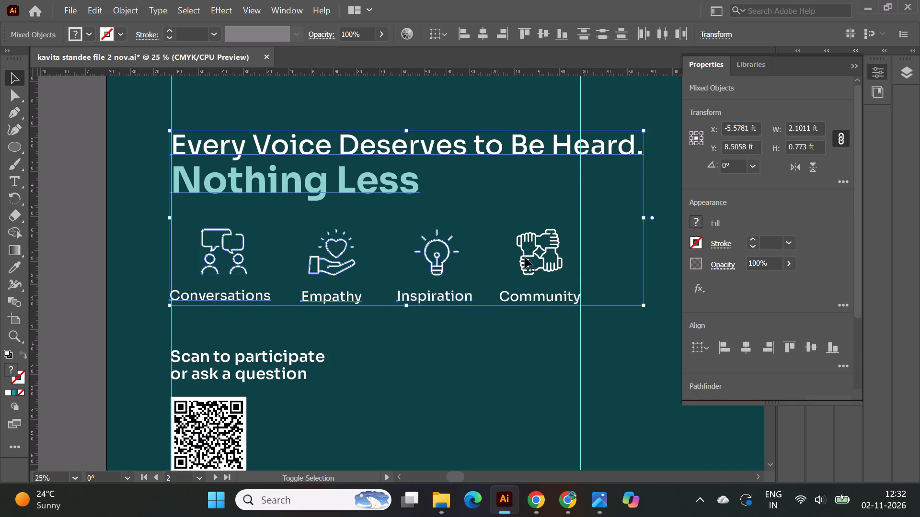
pyautogui.keyDown('shift'); pyautogui.click(525, 257); pyautogui.keyUp('shift')
pyautogui.keyDown('shift'); pyautogui.click(502, 296); pyautogui.keyUp('shift')
pyautogui.keyDown('alt'); pyautogui.scroll(-1, 389, 292); pyautogui.keyUp('alt')
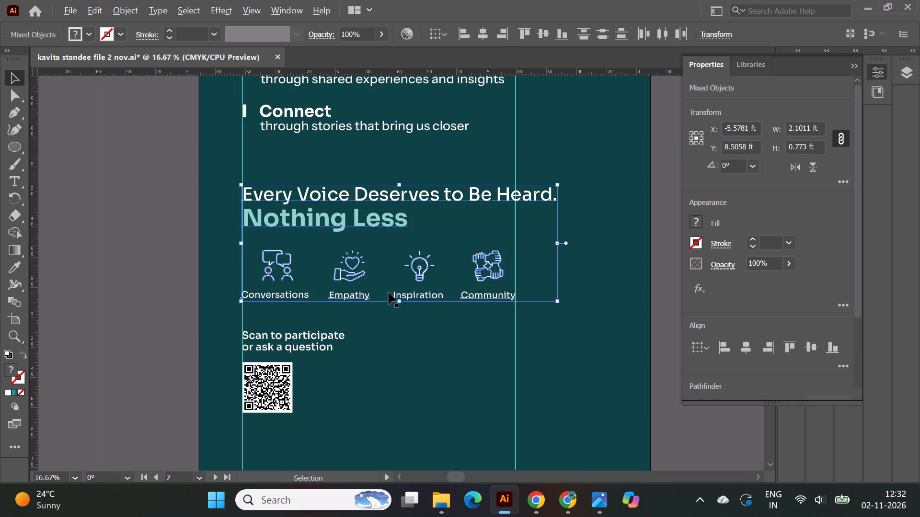
pyautogui.keyDown('alt'); pyautogui.scroll(-1, 389, 292); pyautogui.keyUp('alt')
pyautogui.keyDown('alt'); pyautogui.scroll(1, 190, 253); pyautogui.keyUp('alt')
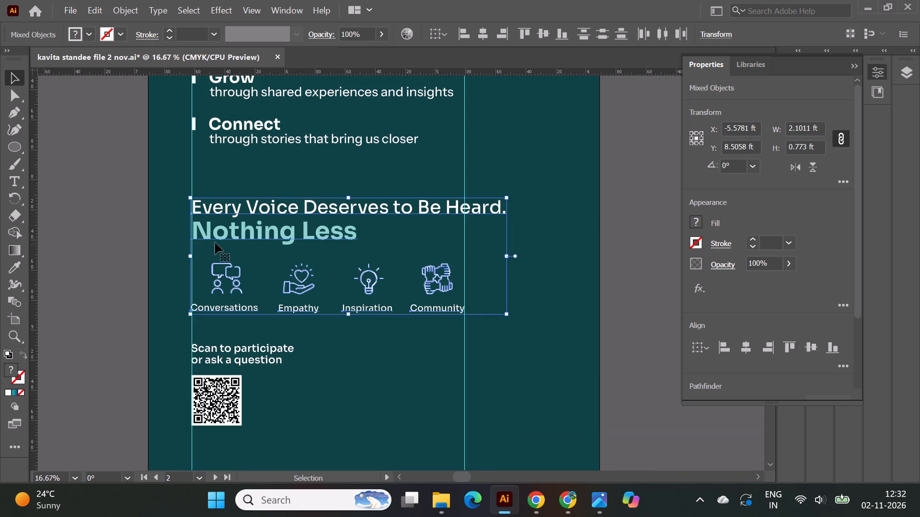
pyautogui.moveTo(226, 234); pyautogui.dragTo(225, 220)
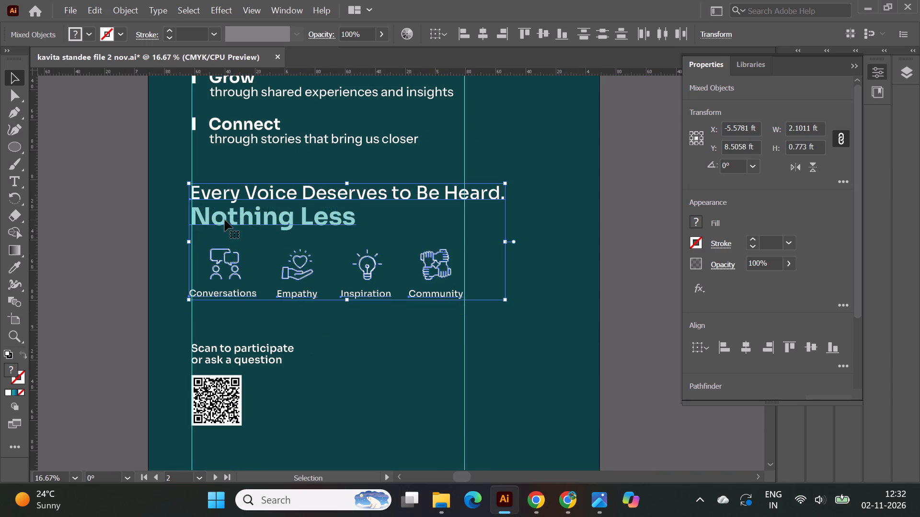
# Scale the tagline and icon block proportionally to about 2 ft wide and nudge it up about 0.03 ft.
pyautogui.keyDown('shift'); pyautogui.moveTo(506, 239); pyautogui.dragTo(495, 239); pyautogui.keyUp('shift')
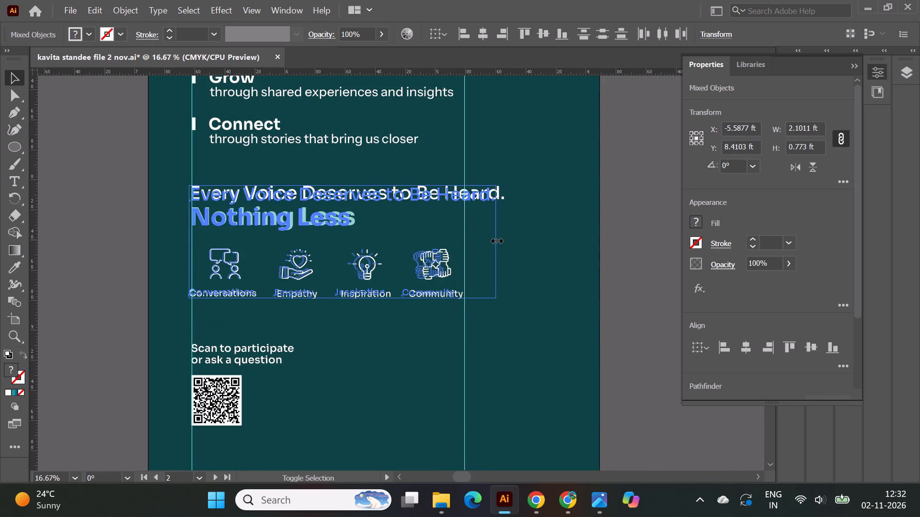
pyautogui.keyDown('shift'); pyautogui.moveTo(496, 243); pyautogui.dragTo(494, 243); pyautogui.keyUp('shift')
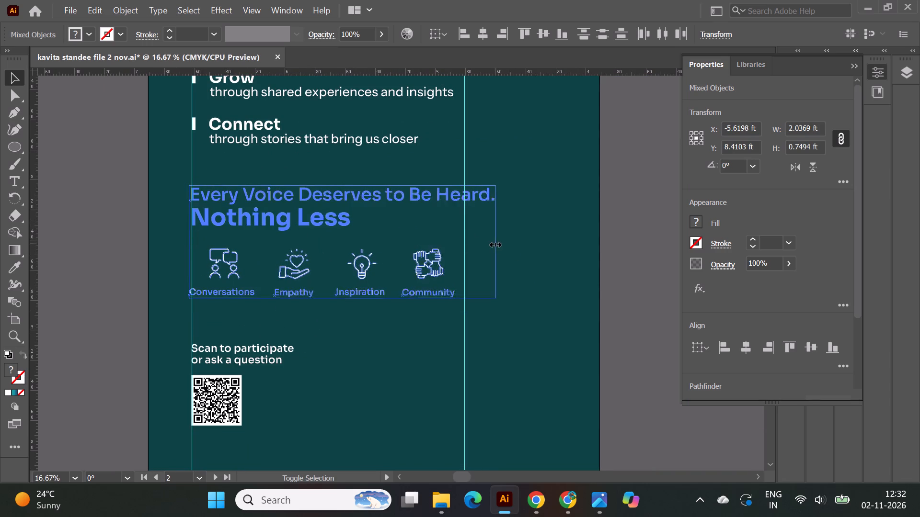
pyautogui.keyDown('shift'); pyautogui.moveTo(494, 243); pyautogui.dragTo(491, 243); pyautogui.keyUp('shift')
pyautogui.click(287, 222)
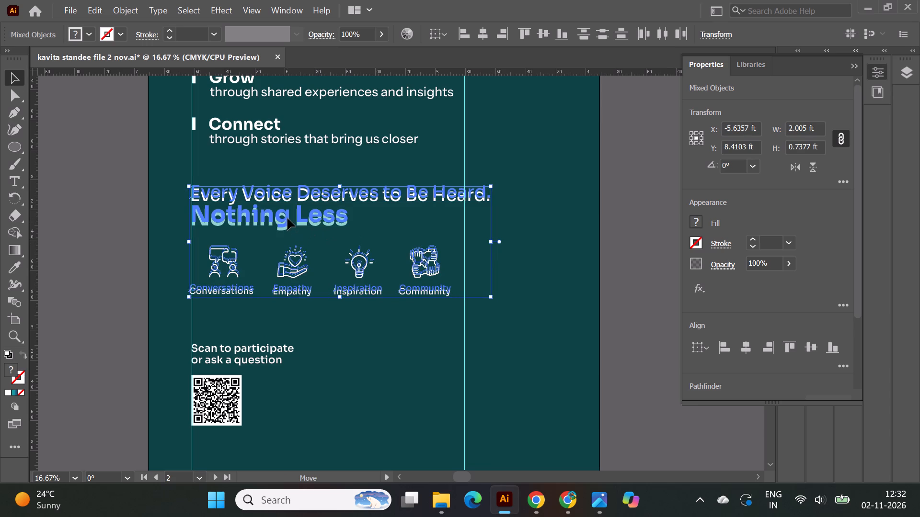
pyautogui.click(123, 267)
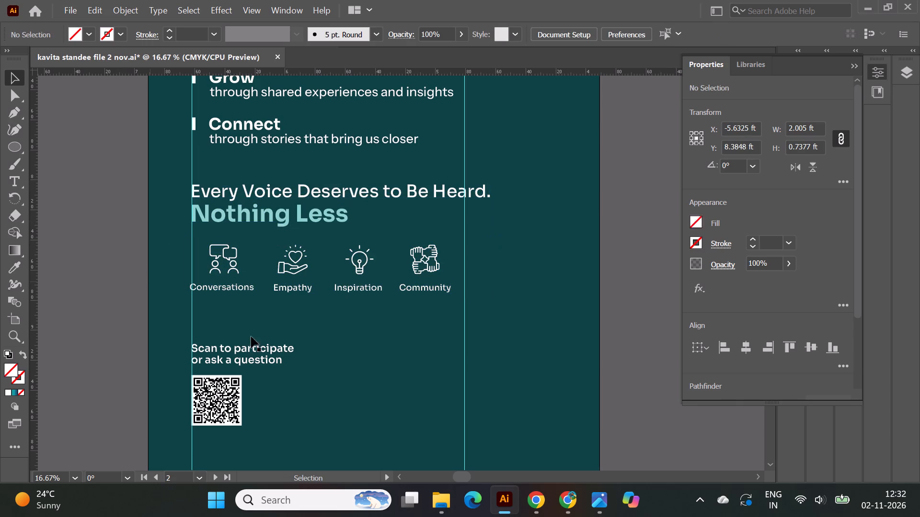
# Move the "Scan to participate or ask a question" text and QR code up about 0.13 ft, closer to the icons.
pyautogui.click(226, 362)
pyautogui.keyDown('shift'); pyautogui.click(216, 404); pyautogui.keyUp('shift')
pyautogui.moveTo(225, 392); pyautogui.dragTo(225, 373)
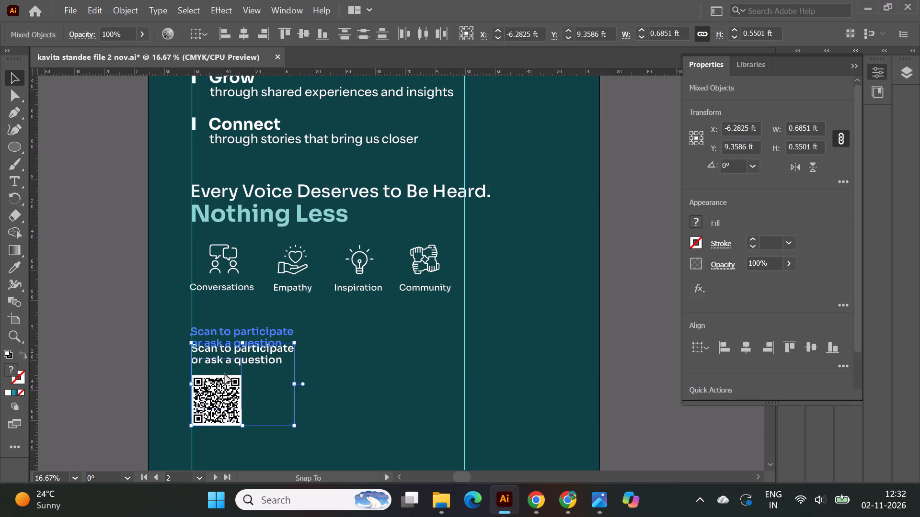
pyautogui.moveTo(225, 373); pyautogui.dragTo(224, 372)
pyautogui.click(224, 379)
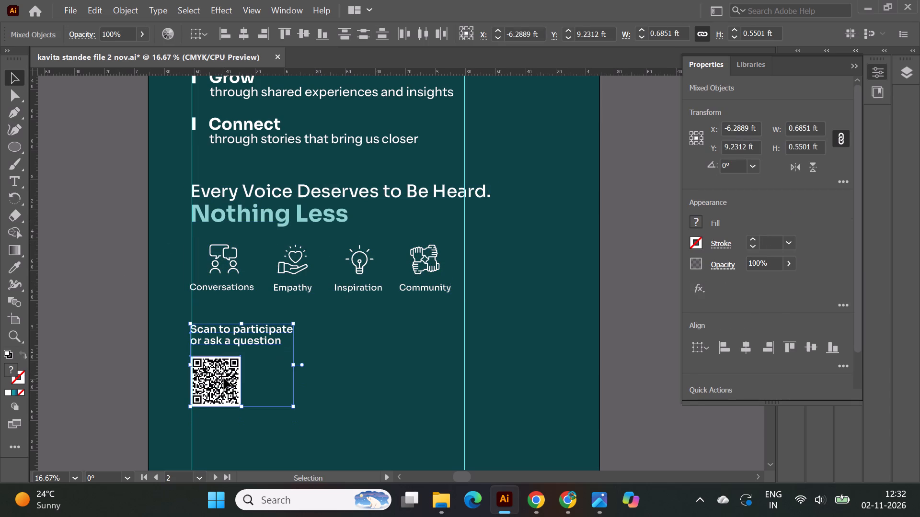
pyautogui.keyDown('alt'); pyautogui.scroll(1, 144, 376); pyautogui.keyUp('alt')
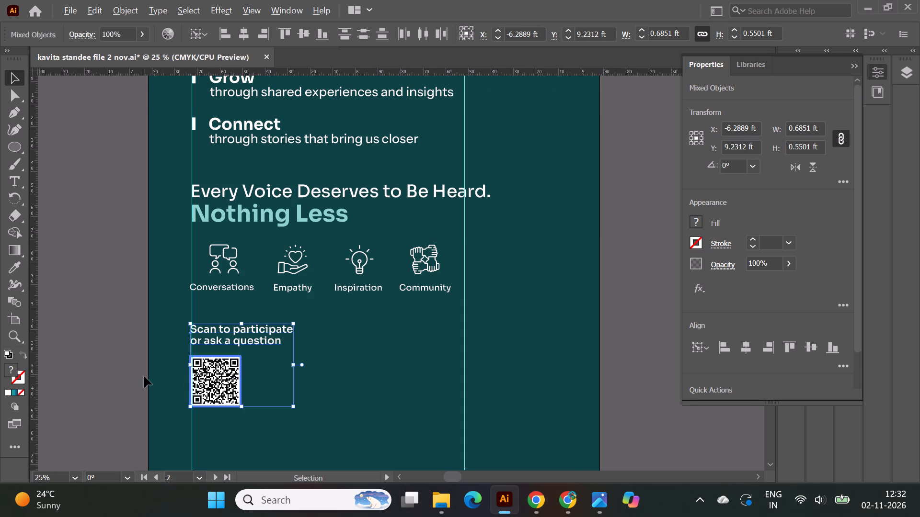
# Nudge the scan text with its QR code and the "Conversations" label so their left edges meet the first vertical guide.
pyautogui.keyDown('alt'); pyautogui.scroll(1, 144, 376); pyautogui.keyUp('alt')
pyautogui.click(274, 368)
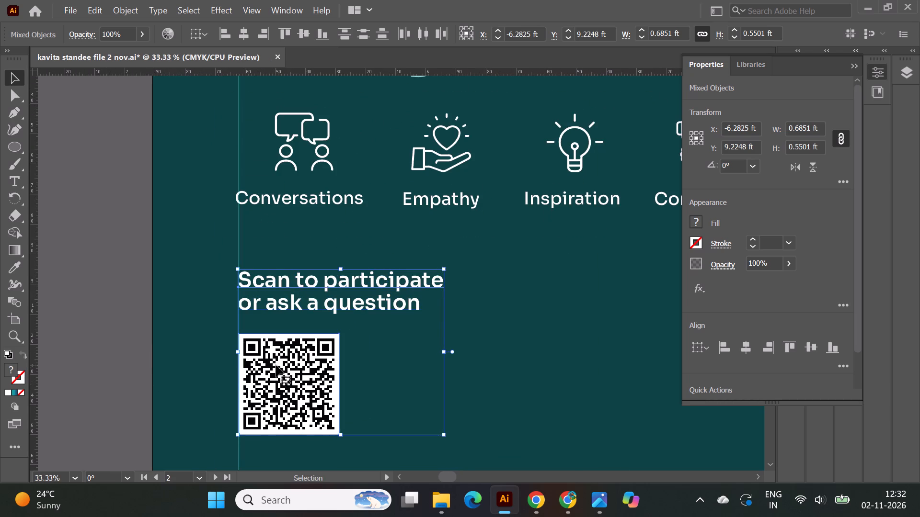
pyautogui.click(144, 346)
pyautogui.click(269, 198)
pyautogui.click(279, 199)
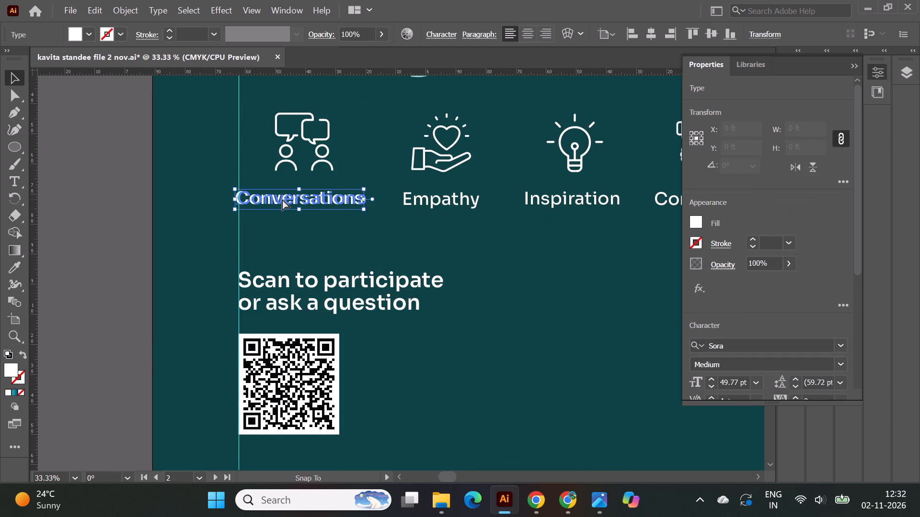
pyautogui.click(106, 241)
# Recolour the "Nothing Less" text with the coral orange sampled from the Cyient multi-colour palette.
pyautogui.keyDown('alt'); pyautogui.scroll(-1, 249, 274); pyautogui.keyUp('alt')
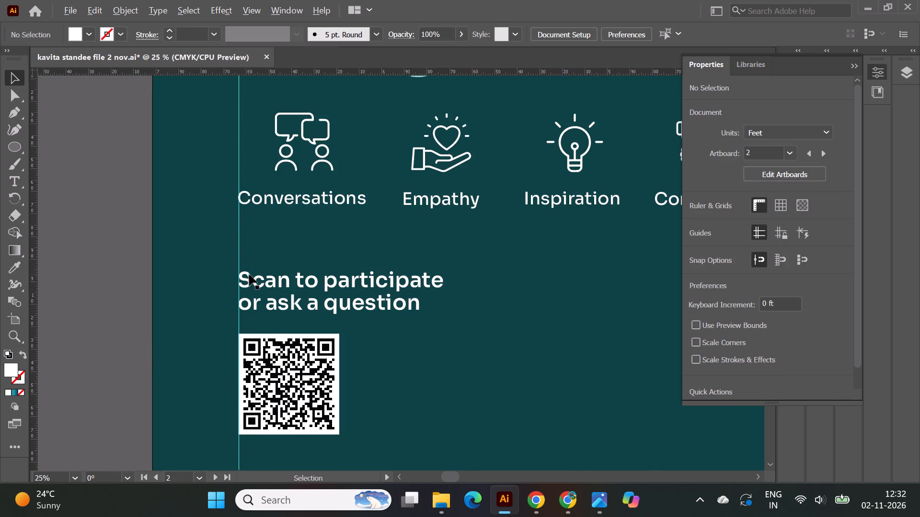
pyautogui.keyDown('alt'); pyautogui.scroll(-3, 249, 274); pyautogui.keyUp('alt')
pyautogui.scroll(10, 348, 316)
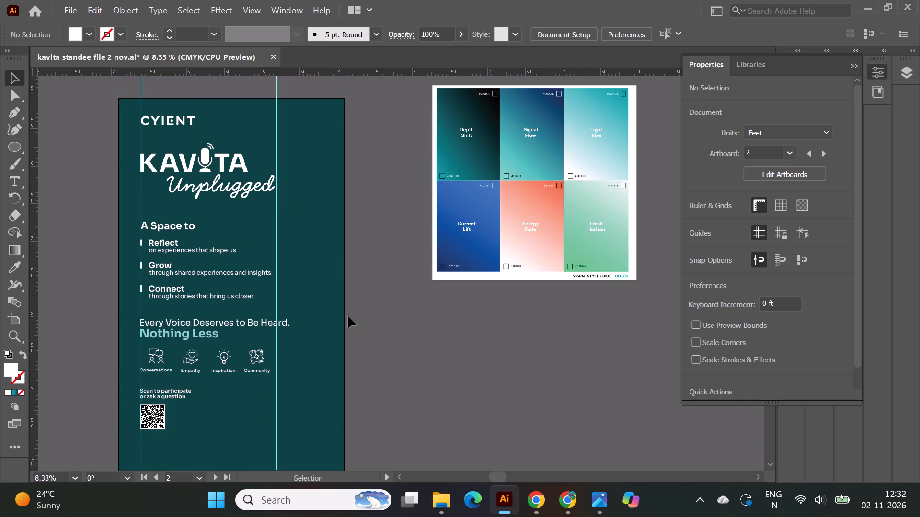
pyautogui.keyDown('alt'); pyautogui.scroll(-2, 348, 316); pyautogui.keyUp('alt')
pyautogui.keyDown('alt'); pyautogui.scroll(1, 80, 311); pyautogui.keyUp('alt')
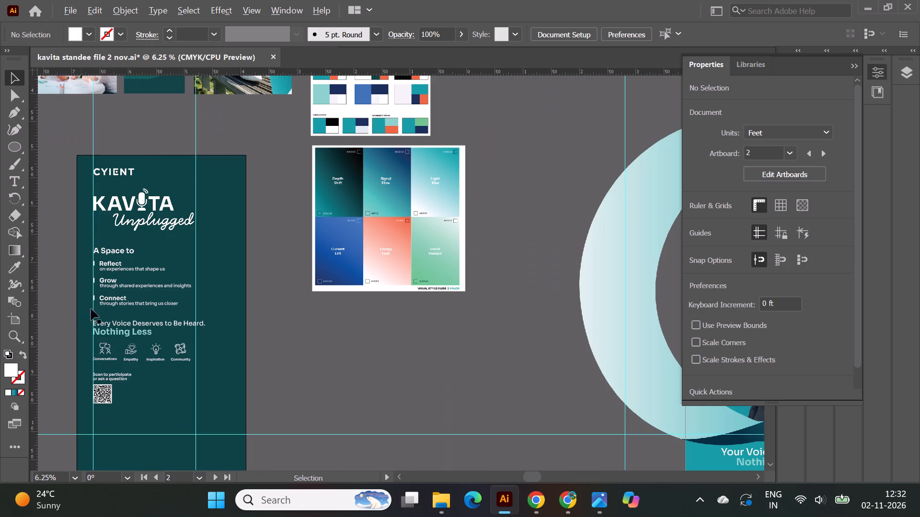
pyautogui.doubleClick(130, 337)
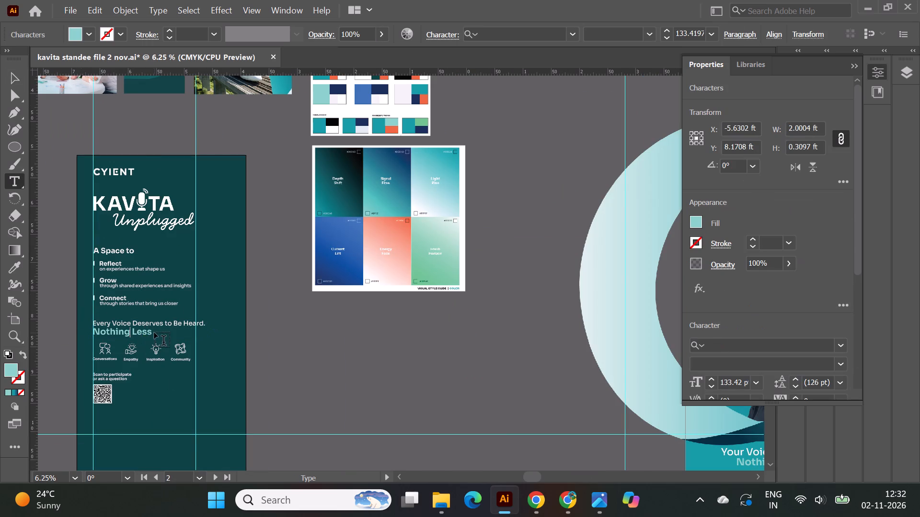
pyautogui.moveTo(150, 333); pyautogui.dragTo(77, 334)
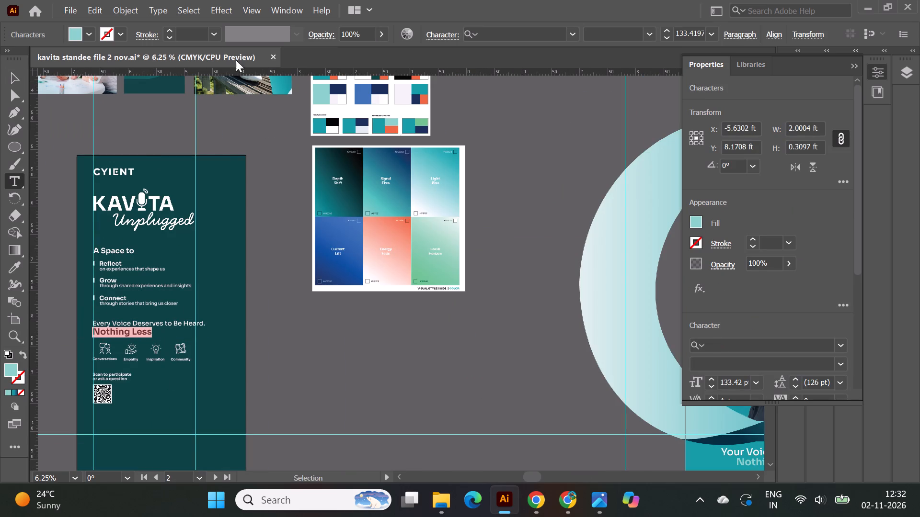
pyautogui.click(11, 272)
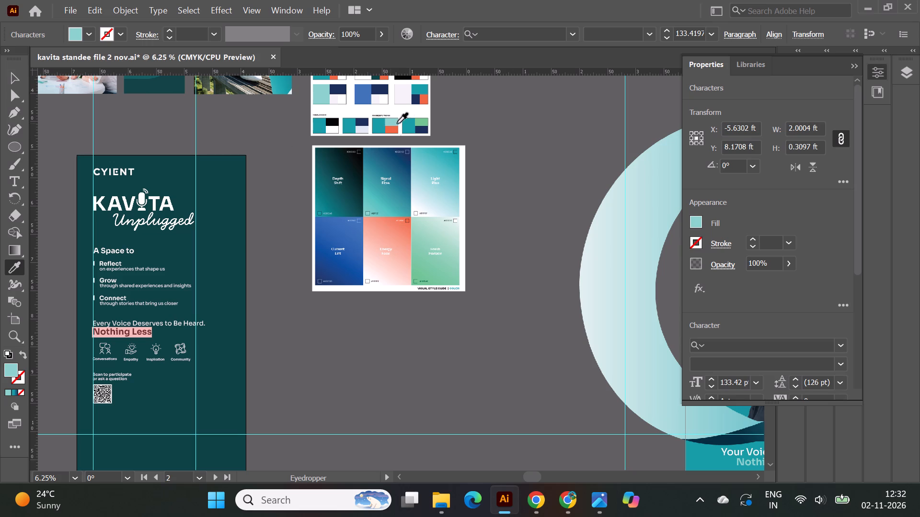
pyautogui.click(423, 101)
pyautogui.click(11, 76)
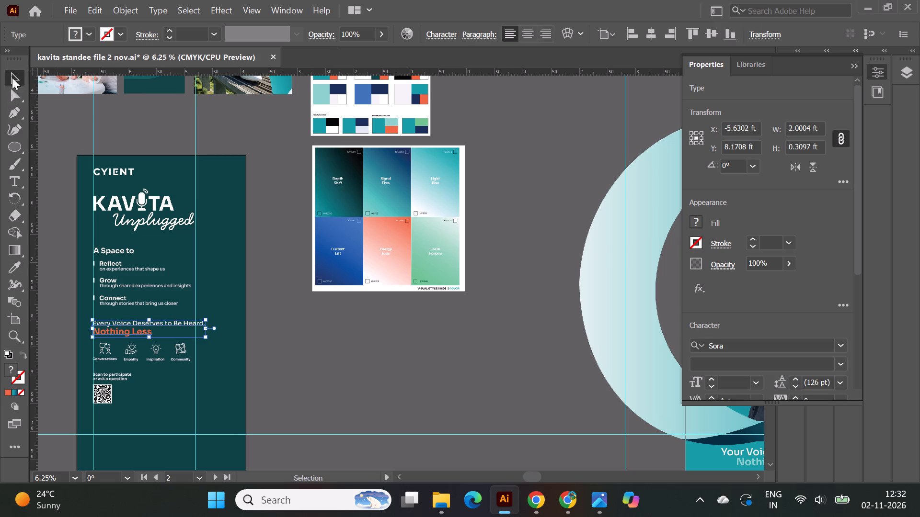
pyautogui.doubleClick(313, 340)
# Examine the standee's colours against the Cyient reference designs and the colour and gradient palettes.
pyautogui.keyDown('alt'); pyautogui.scroll(1, 93, 298); pyautogui.keyUp('alt')
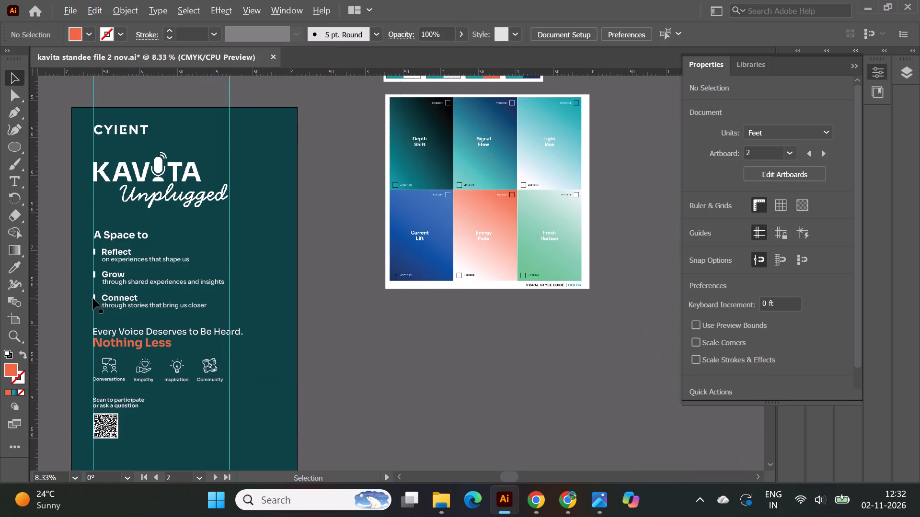
pyautogui.moveTo(505, 474); pyautogui.dragTo(469, 478)
pyautogui.scroll(-7, 441, 416)
pyautogui.keyDown('alt'); pyautogui.scroll(-1, 324, 357); pyautogui.keyUp('alt')
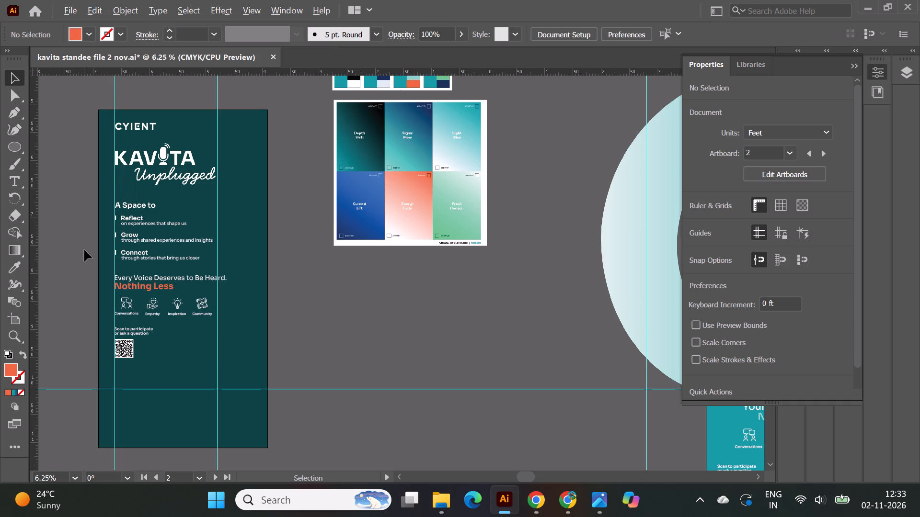
pyautogui.scroll(5, 402, 397)
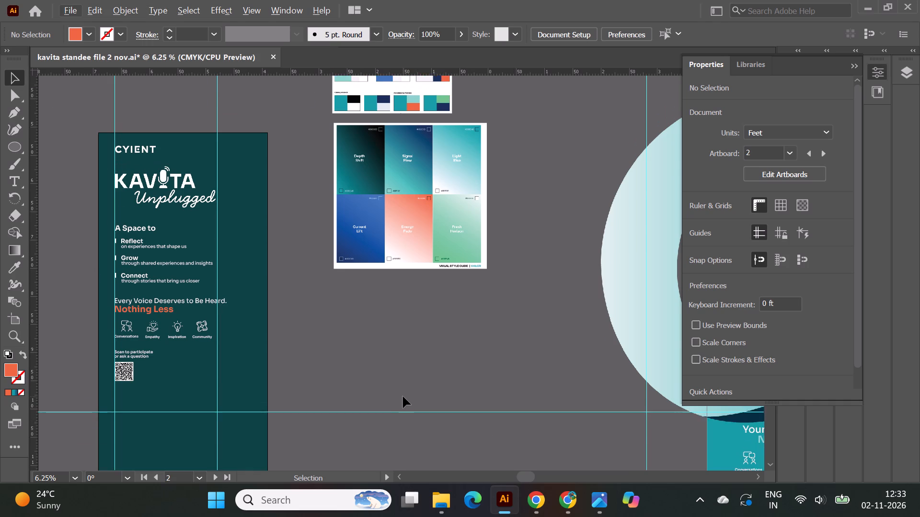
pyautogui.scroll(7, 403, 396)
pyautogui.keyDown('alt'); pyautogui.scroll(1, 124, 146); pyautogui.keyUp('alt')
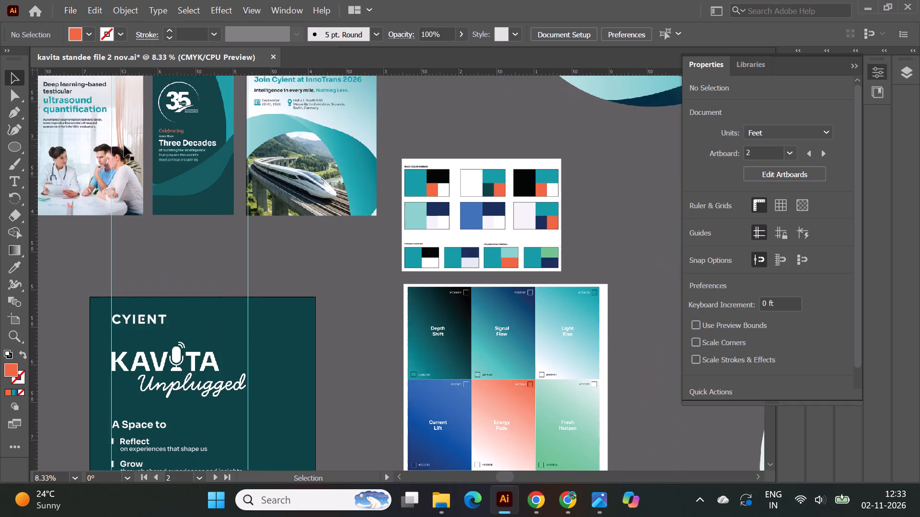
pyautogui.keyDown('alt'); pyautogui.scroll(3, 124, 146); pyautogui.keyUp('alt')
pyautogui.keyDown('alt'); pyautogui.scroll(-2, 380, 231); pyautogui.keyUp('alt')
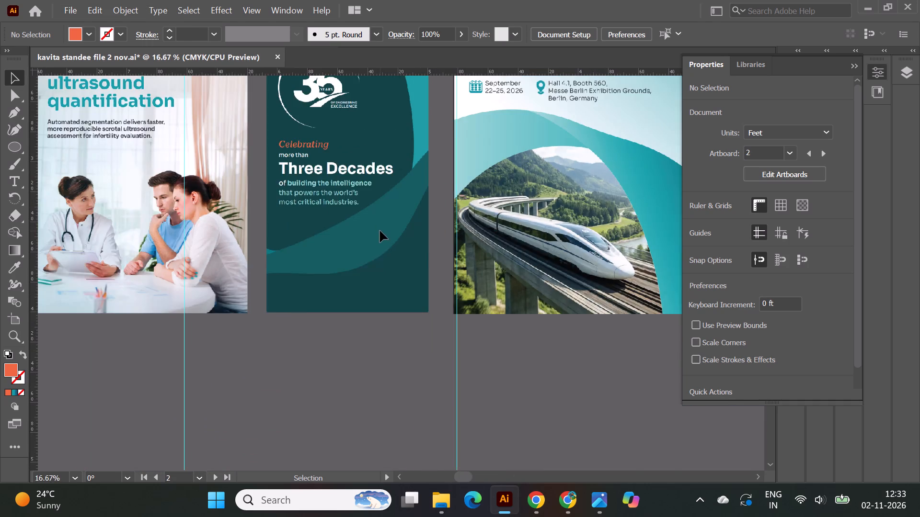
pyautogui.keyDown('alt'); pyautogui.scroll(-1, 380, 231); pyautogui.keyUp('alt')
pyautogui.scroll(-19, 380, 231)
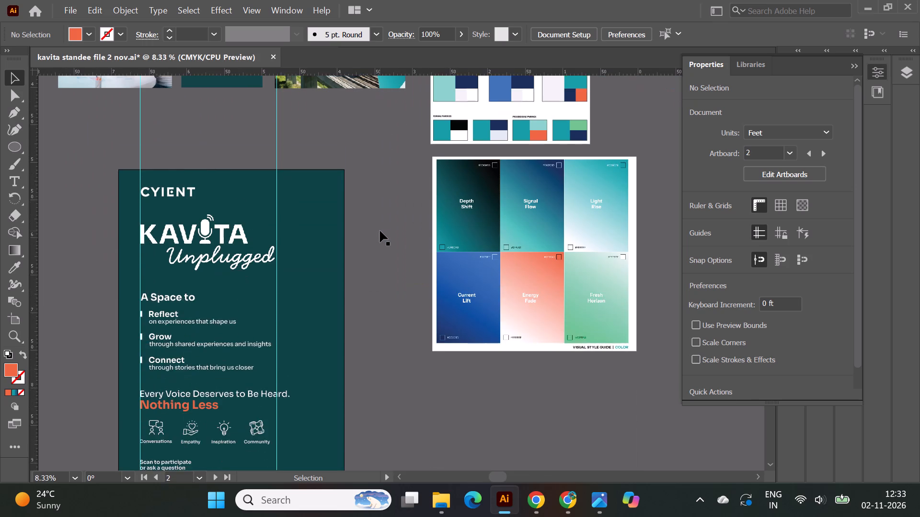
pyautogui.scroll(-9, 380, 231)
# Recolour the "Reflect" heading with the light teal sampled from the Cyient multi-colour palette.
pyautogui.keyDown('alt'); pyautogui.scroll(2, 128, 171); pyautogui.keyUp('alt')
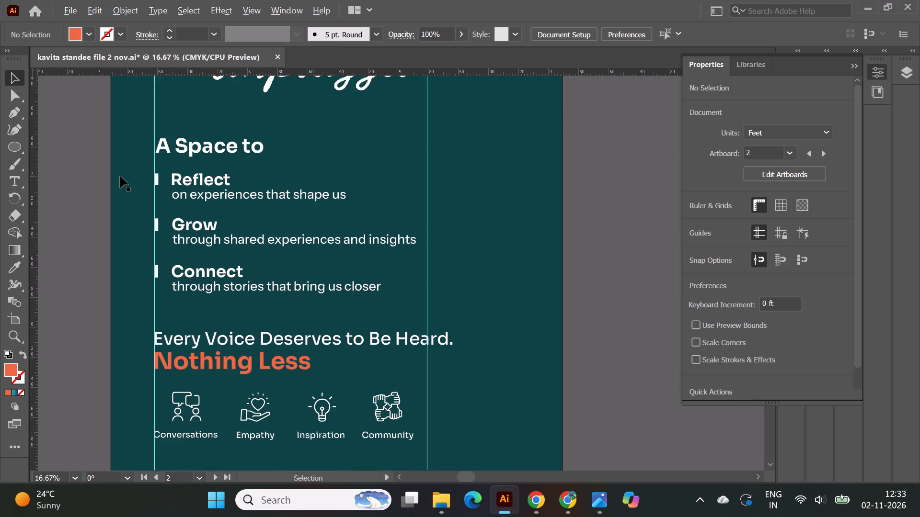
pyautogui.scroll(2, 120, 176)
pyautogui.keyDown('alt'); pyautogui.scroll(1, 120, 176); pyautogui.keyUp('alt')
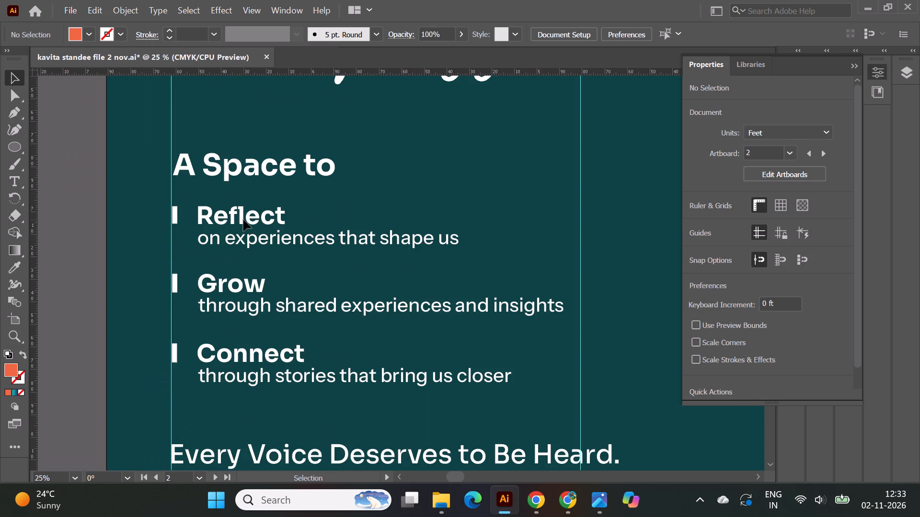
pyautogui.click(243, 220)
pyautogui.click(269, 225)
pyautogui.keyDown('alt'); pyautogui.scroll(-3, 221, 255); pyautogui.keyUp('alt')
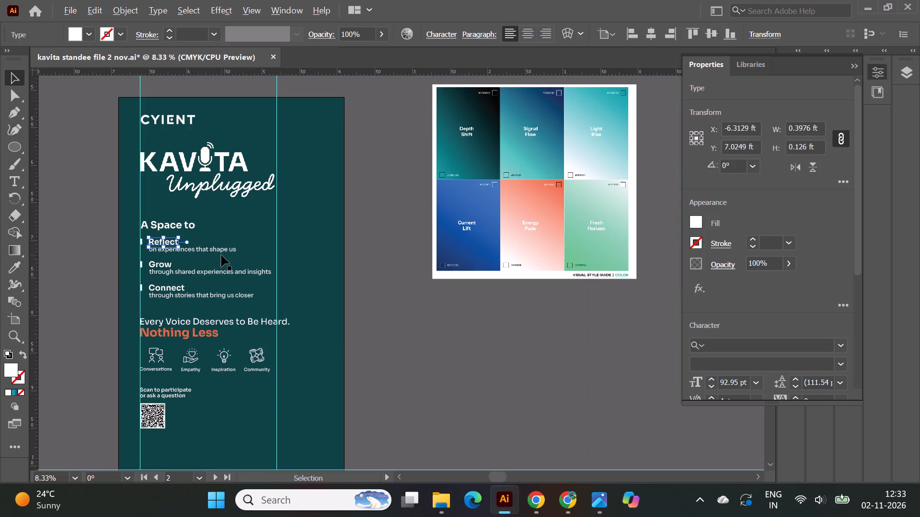
pyautogui.scroll(3, 354, 363)
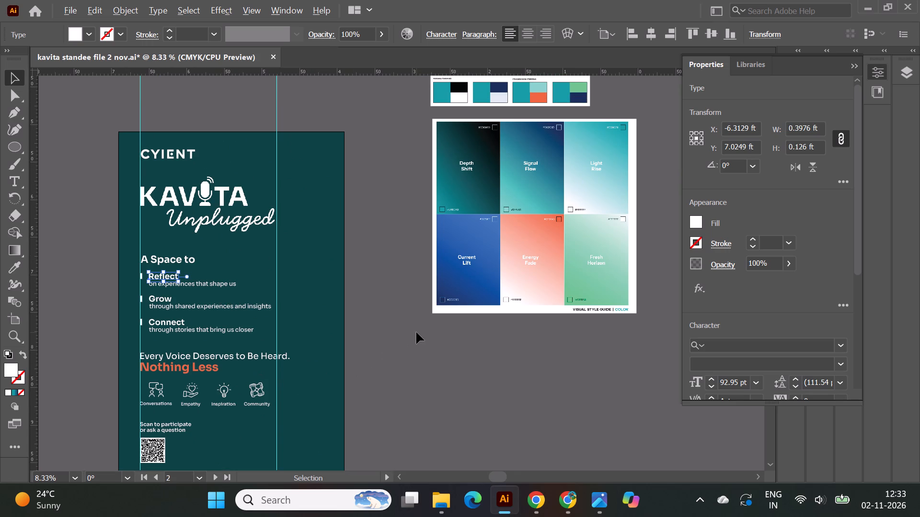
pyautogui.scroll(7, 416, 332)
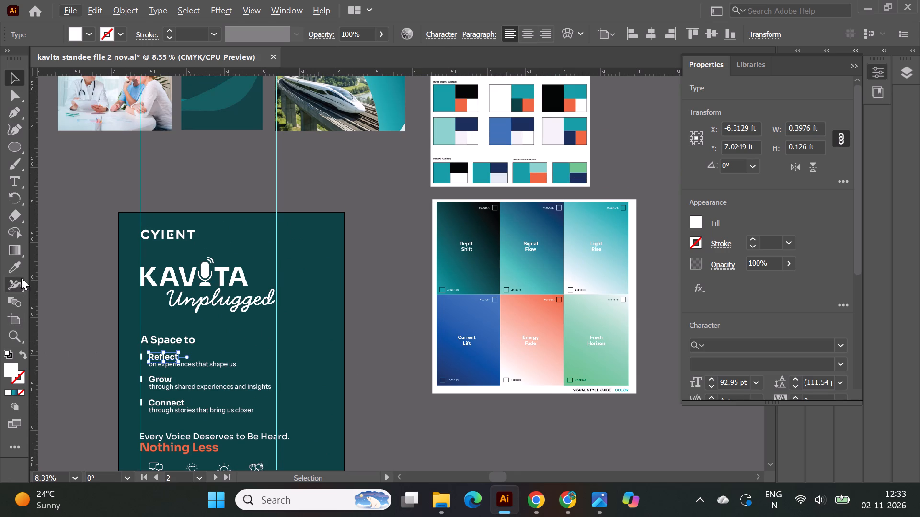
pyautogui.click(15, 268)
pyautogui.click(446, 133)
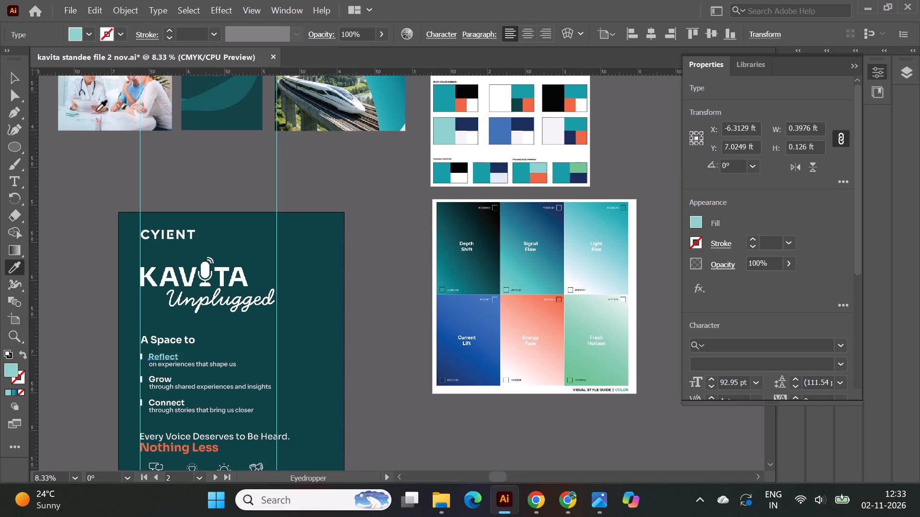
pyautogui.click(9, 81)
pyautogui.click(94, 254)
# Recolour the small vertical bar beside "Reflect" with the same light teal from the palette.
pyautogui.keyDown('alt'); pyautogui.scroll(1, 163, 415); pyautogui.keyUp('alt')
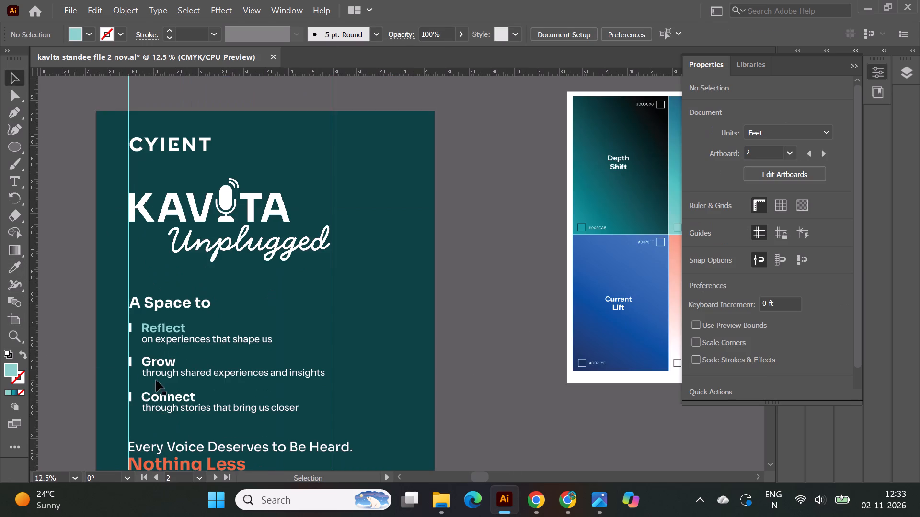
pyautogui.scroll(6, 181, 397)
pyautogui.keyDown('alt'); pyautogui.scroll(-1, 181, 397); pyautogui.keyUp('alt')
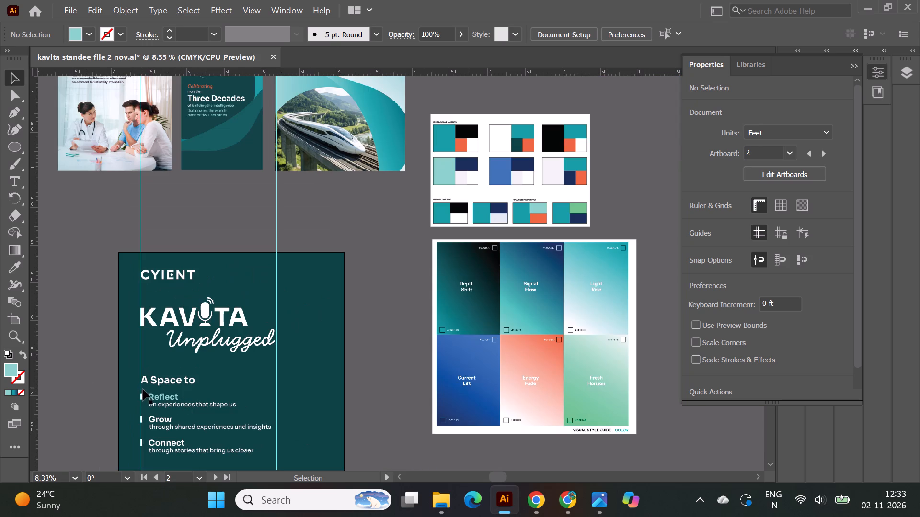
pyautogui.click(141, 397)
pyautogui.click(103, 419)
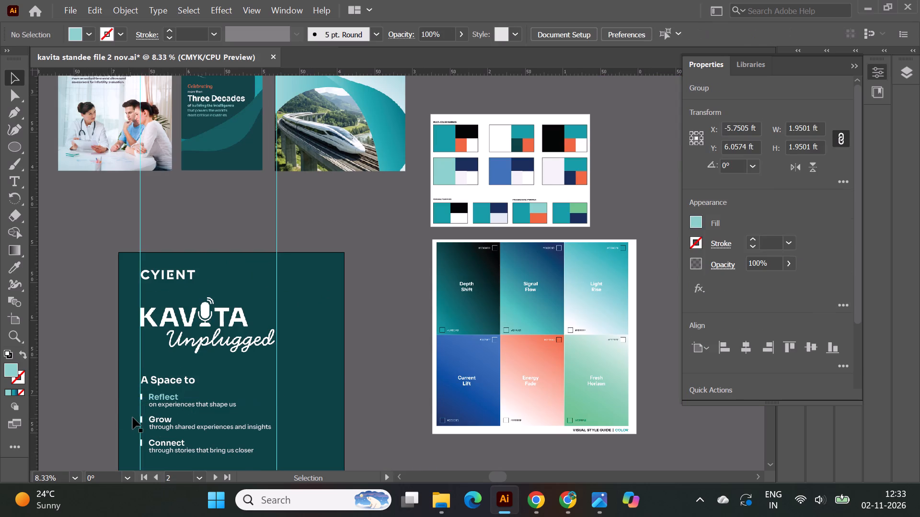
pyautogui.keyDown('alt'); pyautogui.scroll(1, 133, 417); pyautogui.keyUp('alt')
pyautogui.click(147, 391)
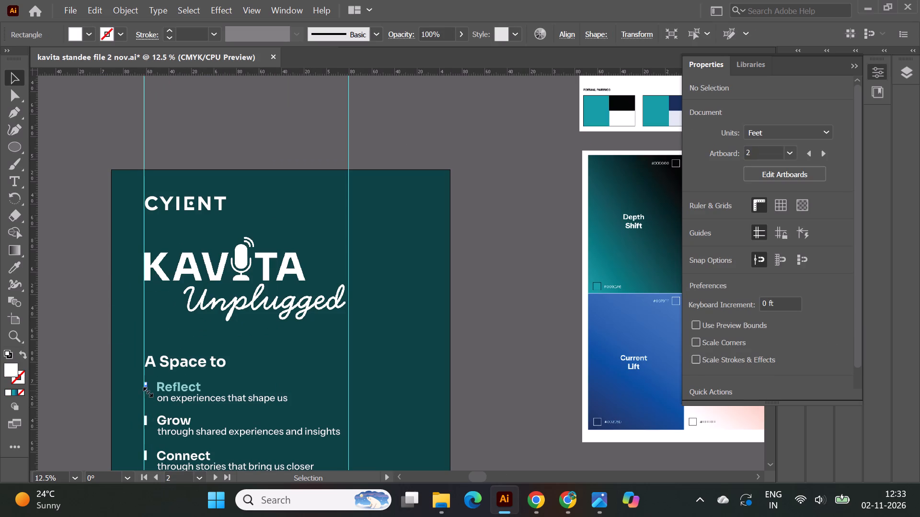
pyautogui.keyDown('alt'); pyautogui.scroll(-1, 102, 375); pyautogui.keyUp('alt')
pyautogui.click(11, 266)
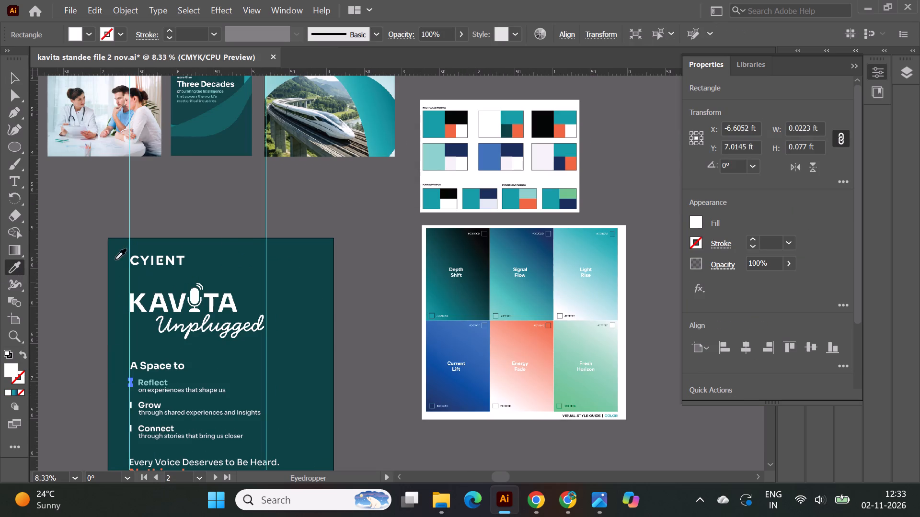
pyautogui.click(432, 157)
pyautogui.click(5, 77)
pyautogui.click(91, 194)
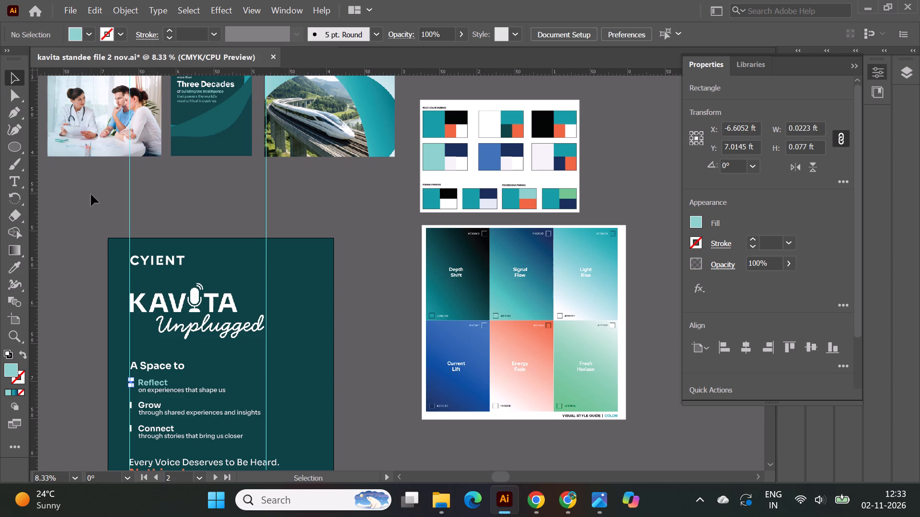
# Recolour the "Grow" and "Connect" headings and their vertical bars together with the palette's light teal.
pyautogui.scroll(-10, 91, 194)
pyautogui.keyDown('alt'); pyautogui.scroll(1, 120, 259); pyautogui.keyUp('alt')
pyautogui.keyDown('alt'); pyautogui.scroll(2, 145, 311); pyautogui.keyUp('alt')
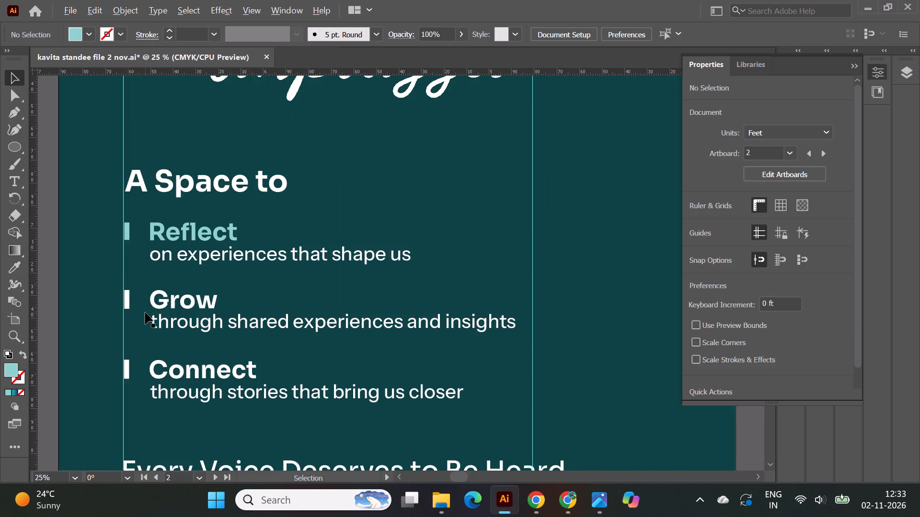
pyautogui.click(126, 302)
pyautogui.keyDown('shift'); pyautogui.click(165, 302); pyautogui.keyUp('shift')
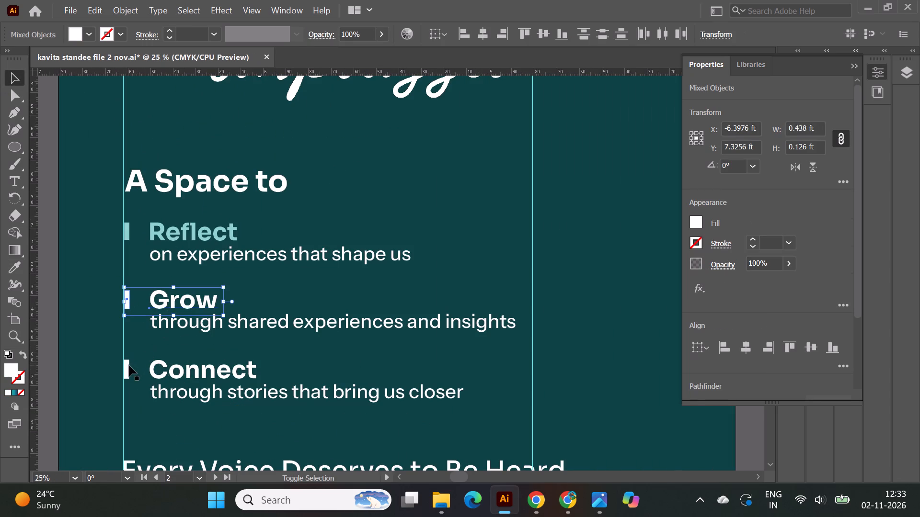
pyautogui.keyDown('shift'); pyautogui.click(127, 367); pyautogui.keyUp('shift')
pyautogui.keyDown('shift'); pyautogui.click(172, 370); pyautogui.keyUp('shift')
pyautogui.keyDown('alt'); pyautogui.scroll(-4, 171, 384); pyautogui.keyUp('alt')
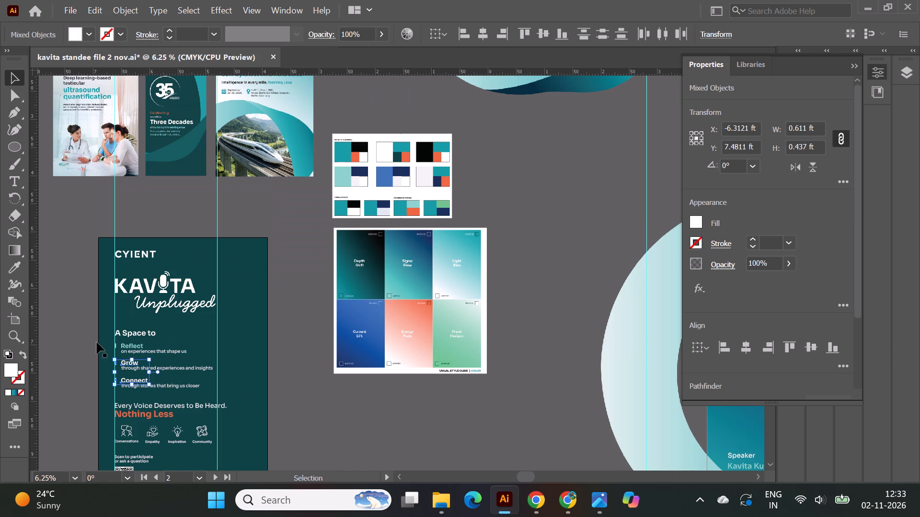
pyautogui.click(12, 270)
pyautogui.click(344, 180)
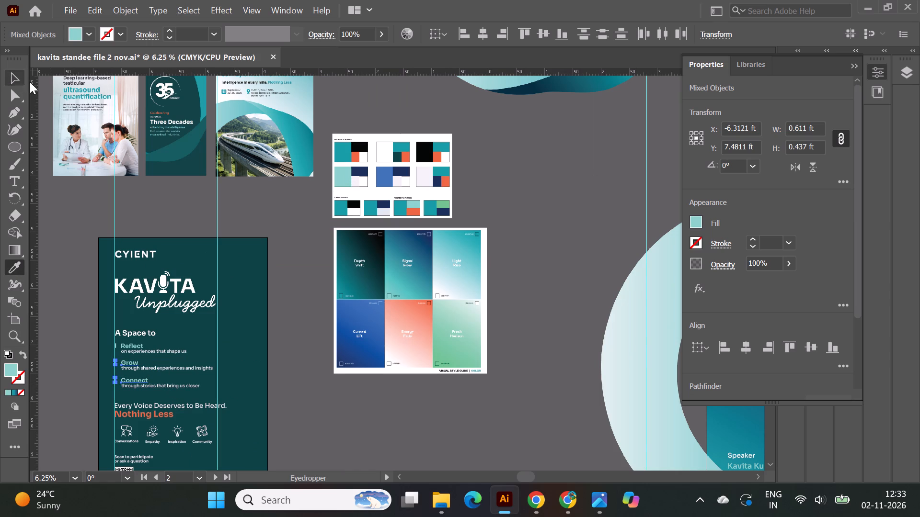
pyautogui.click(30, 82)
pyautogui.click(13, 79)
pyautogui.click(263, 206)
# Examine the light teal headings and bars and the orange "Nothing Less" within the overall standee layout.
pyautogui.scroll(-5, 263, 206)
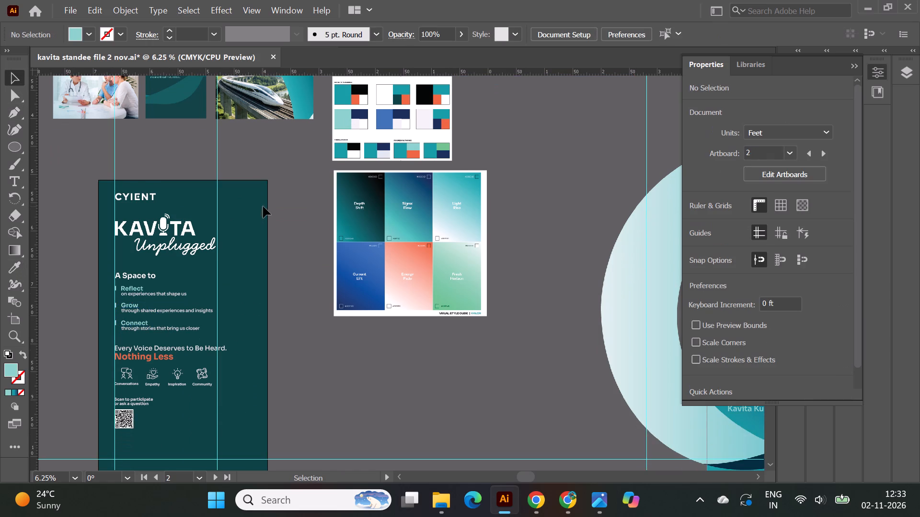
pyautogui.keyDown('alt'); pyautogui.scroll(1, 31, 311); pyautogui.keyUp('alt')
pyautogui.keyDown('alt'); pyautogui.scroll(1, 76, 308); pyautogui.keyUp('alt')
pyautogui.scroll(-6, 221, 333)
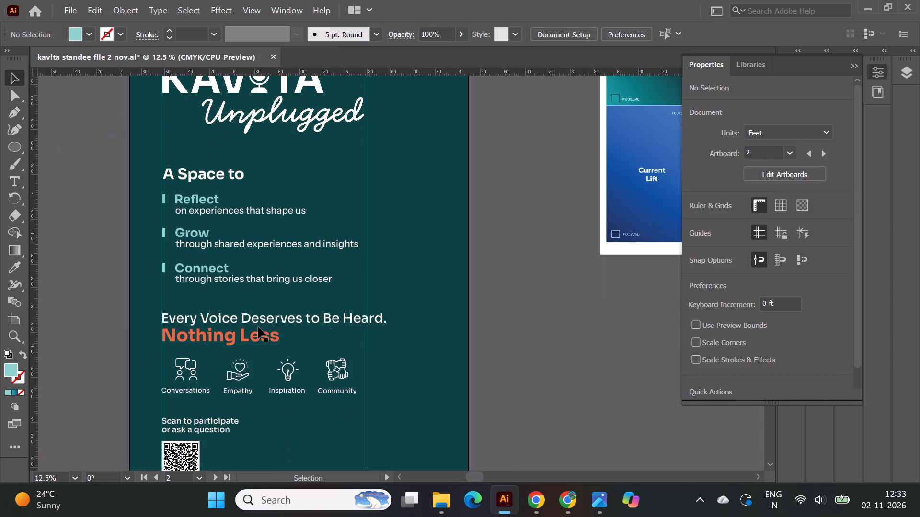
pyautogui.keyDown('alt'); pyautogui.scroll(-1, 323, 318); pyautogui.keyUp('alt')
pyautogui.moveTo(498, 476); pyautogui.dragTo(498, 476)
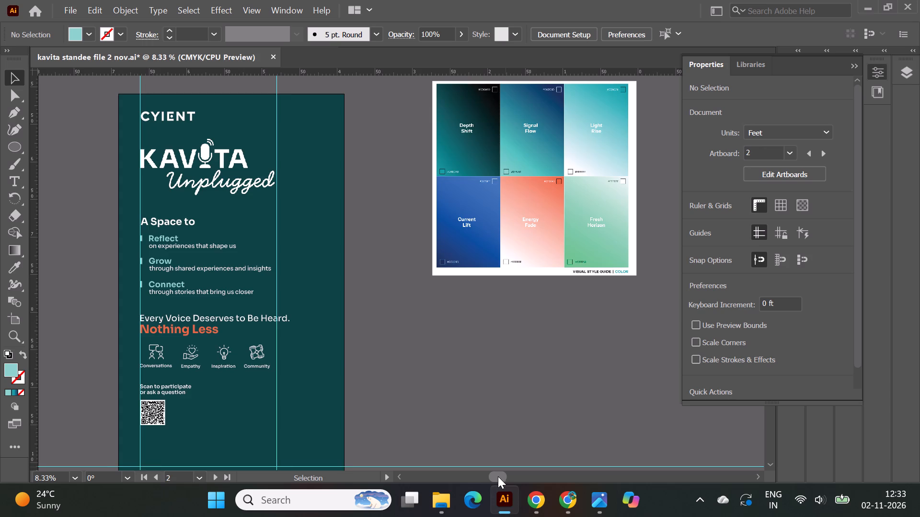
pyautogui.moveTo(498, 476); pyautogui.dragTo(463, 476)
pyautogui.scroll(-2, 539, 403)
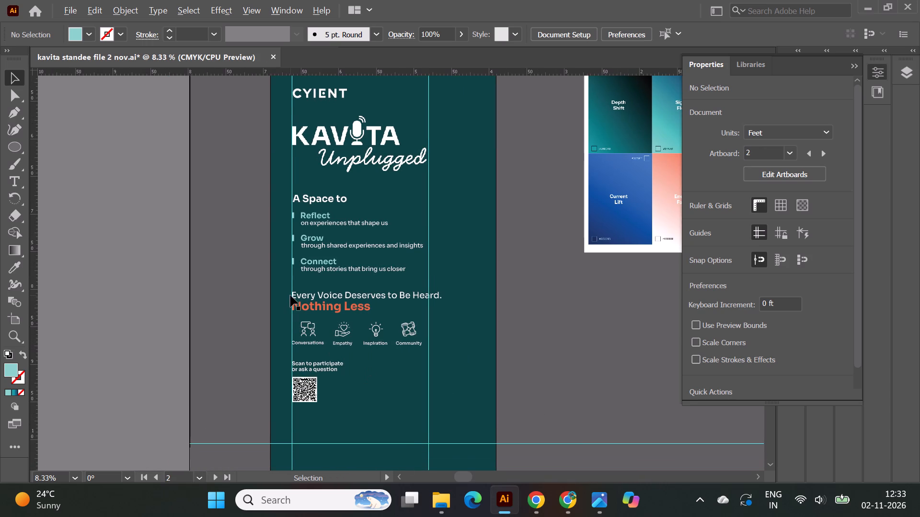
# Make the hidden gradient ring behind the dark teal standee's content visible again.
pyautogui.keyDown('alt'); pyautogui.scroll(1, 391, 363); pyautogui.keyUp('alt')
pyautogui.keyDown('alt'); pyautogui.scroll(-1, 273, 336); pyautogui.keyUp('alt')
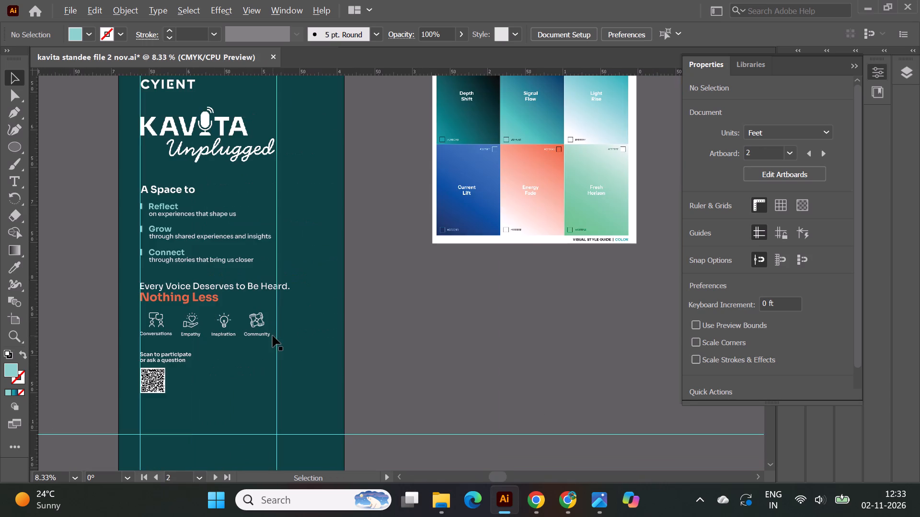
pyautogui.keyDown('alt'); pyautogui.scroll(-1, 273, 336); pyautogui.keyUp('alt')
pyautogui.keyDown('alt'); pyautogui.scroll(-1, 445, 340); pyautogui.keyUp('alt')
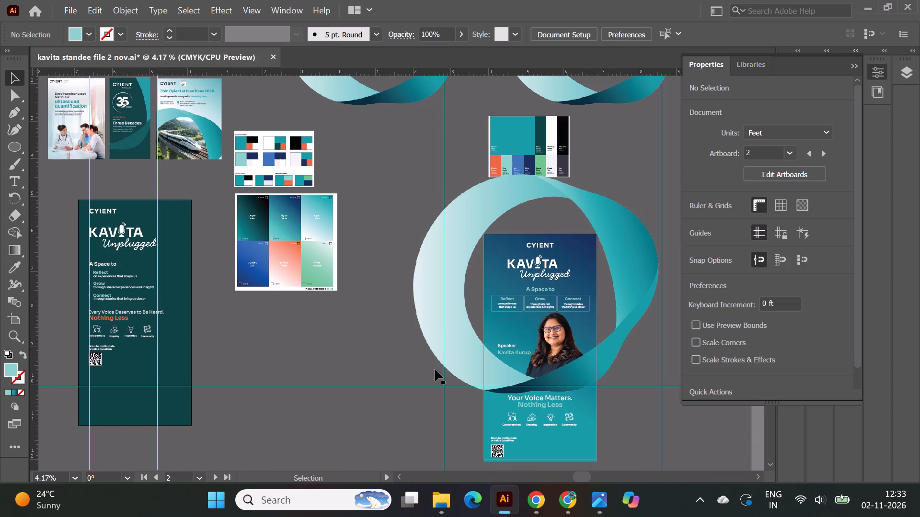
pyautogui.moveTo(577, 478); pyautogui.dragTo(551, 483)
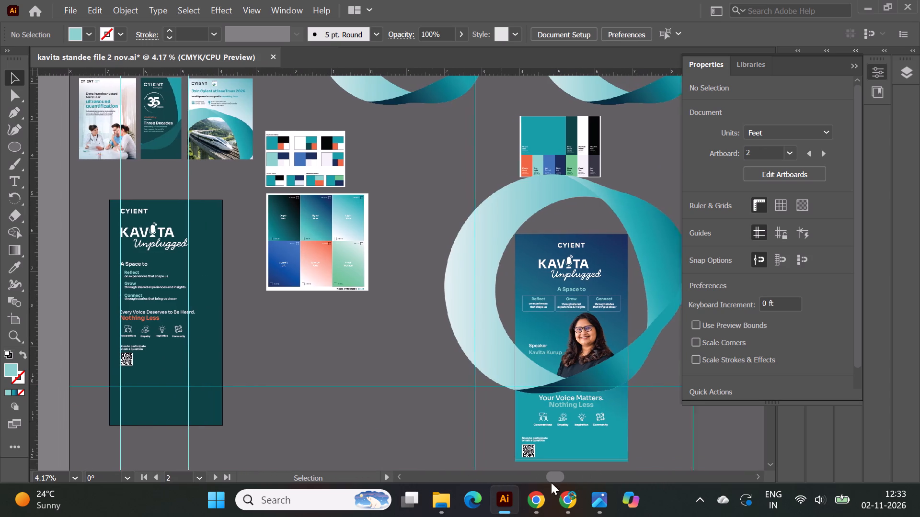
pyautogui.moveTo(551, 483); pyautogui.dragTo(544, 483)
pyautogui.click(905, 71)
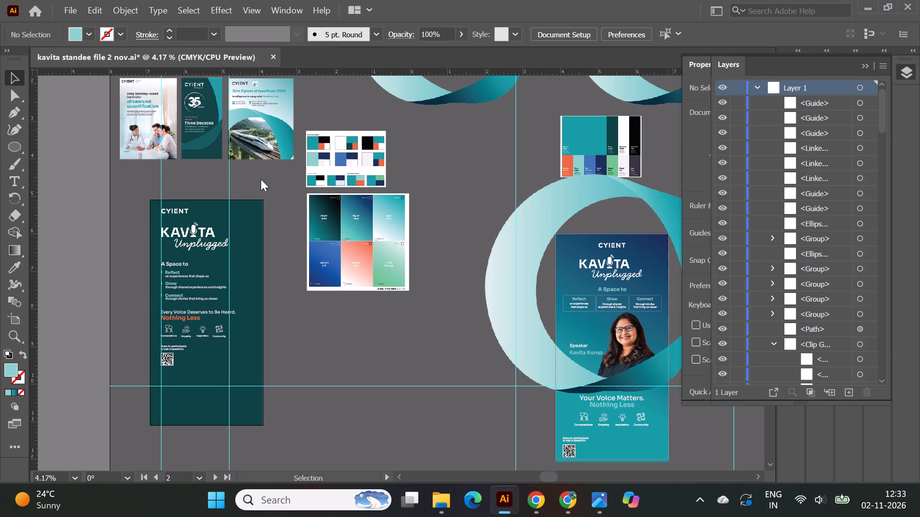
pyautogui.click(253, 225)
pyautogui.scroll(-2, 827, 222)
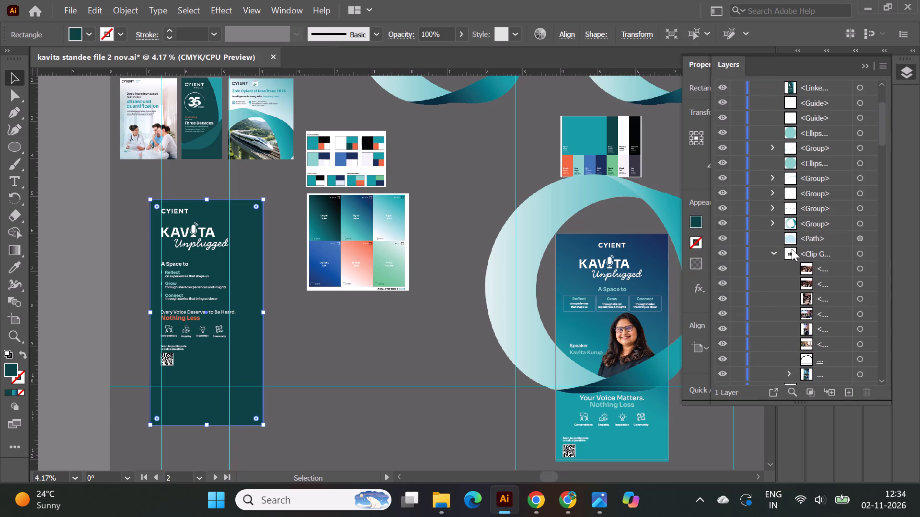
pyautogui.scroll(6, 763, 229)
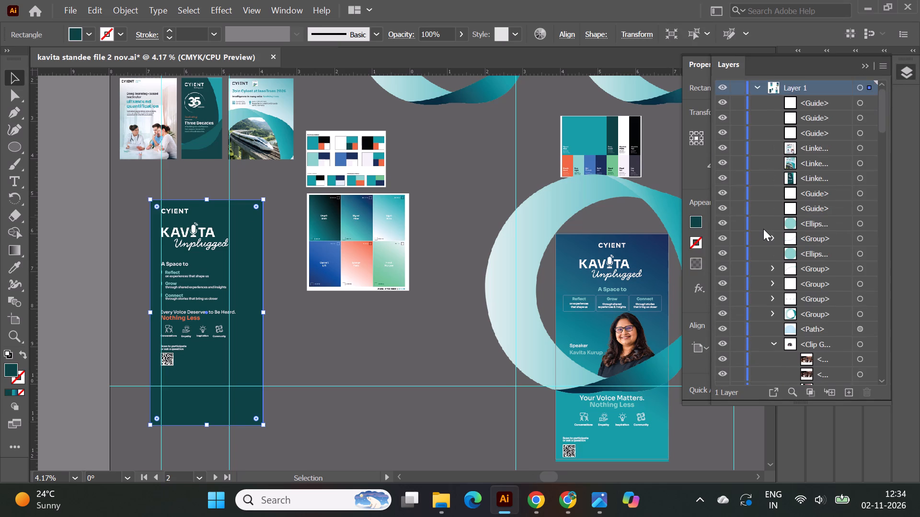
pyautogui.scroll(2, 763, 229)
pyautogui.scroll(-17, 763, 229)
pyautogui.scroll(3, 759, 231)
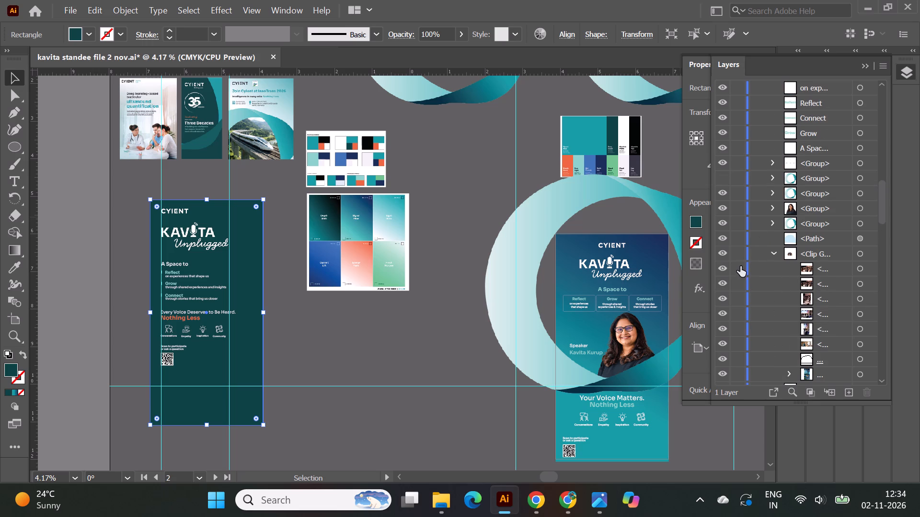
pyautogui.click(723, 175)
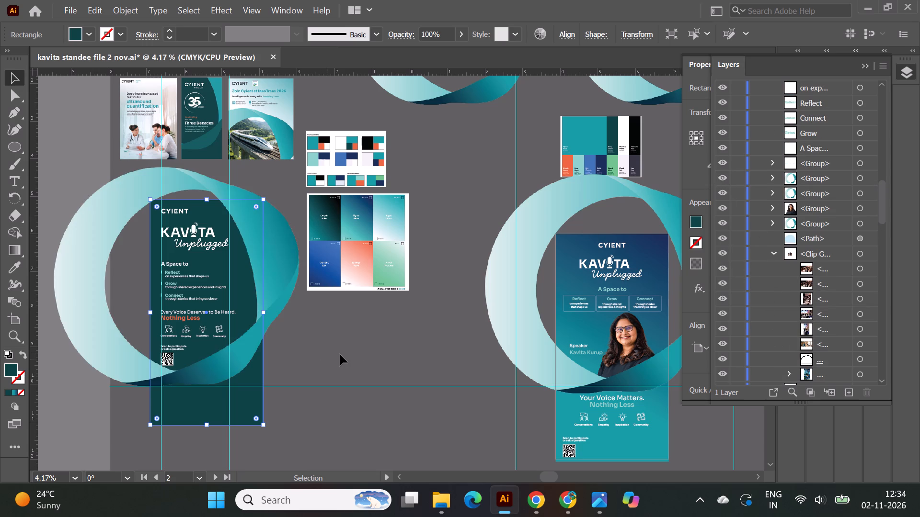
pyautogui.click(356, 349)
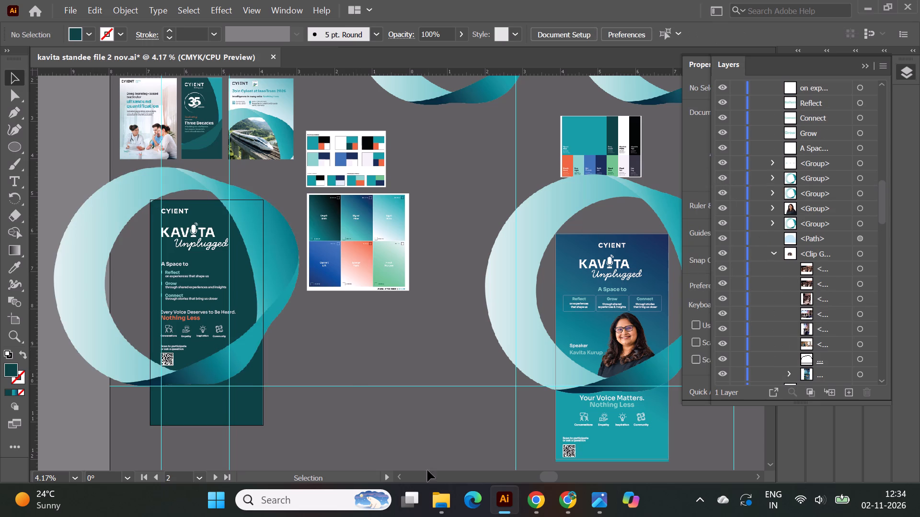
# Delete the two vertical guides and the horizontal guide crossing the dark teal standee.
pyautogui.moveTo(548, 472); pyautogui.dragTo(495, 479)
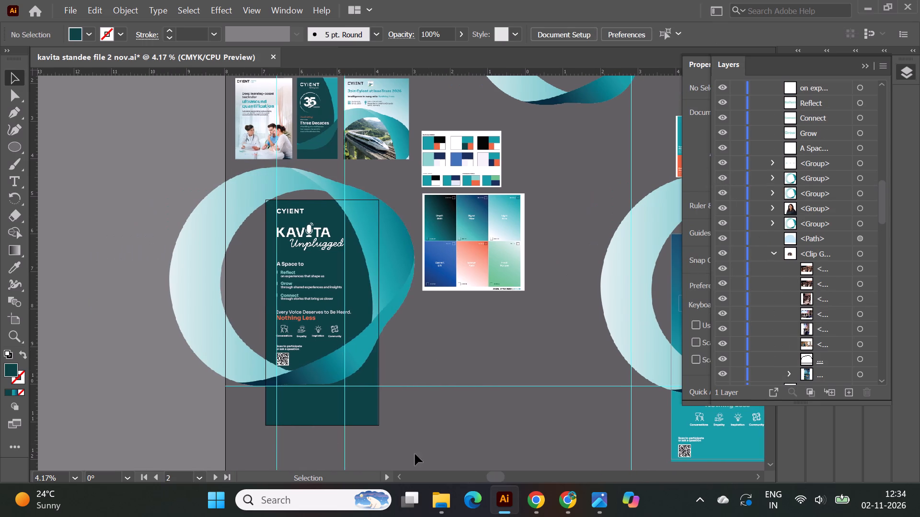
pyautogui.keyDown('alt'); pyautogui.scroll(1, 275, 436); pyautogui.keyUp('alt')
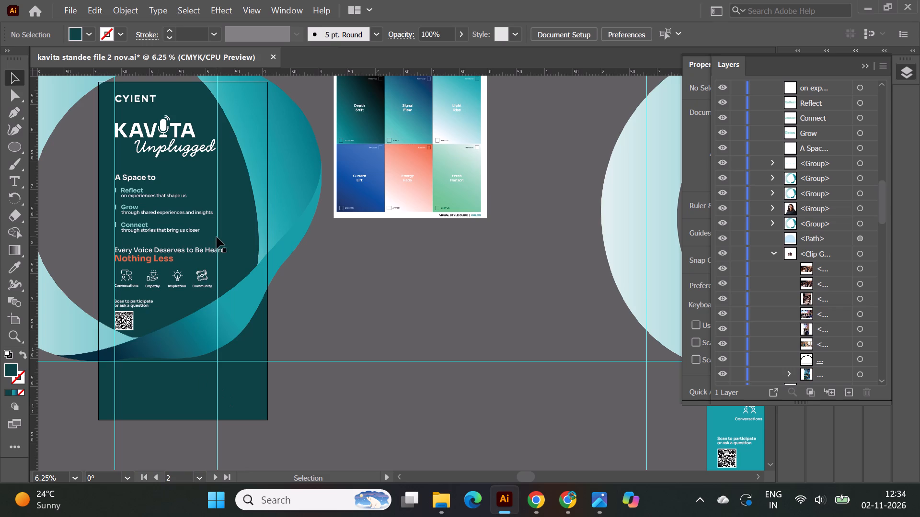
pyautogui.click(218, 238)
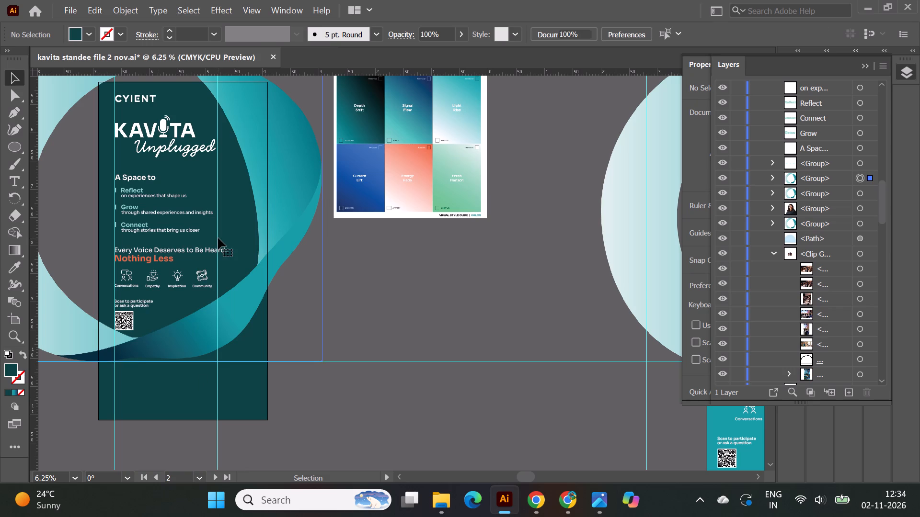
pyautogui.click(218, 400)
pyautogui.press('Delete')
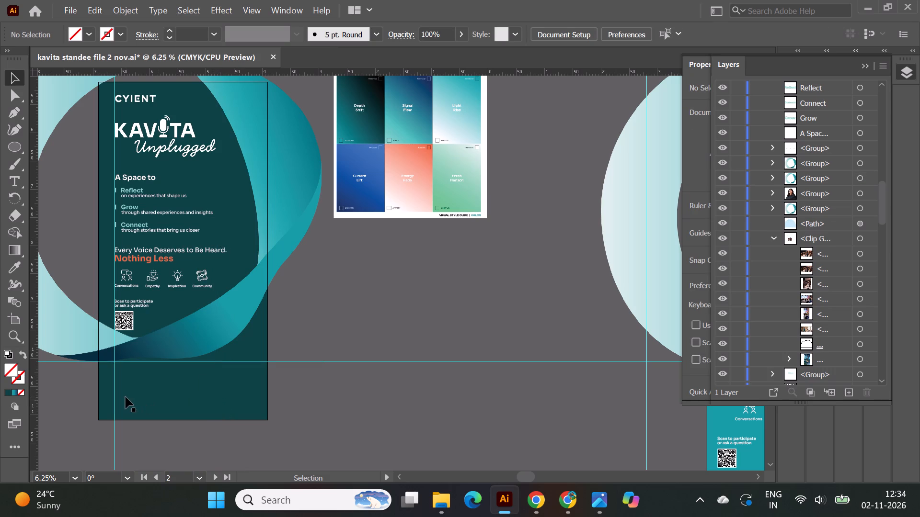
pyautogui.click(115, 398)
pyautogui.press('Delete')
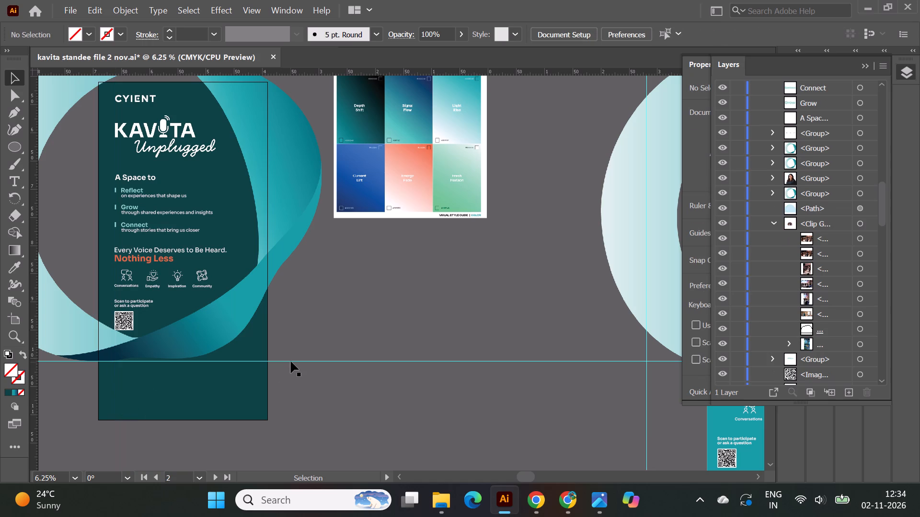
pyautogui.click(291, 361)
pyautogui.press('Delete')
pyautogui.click(345, 390)
# Place a new vertical guide at the outer edge of the K in the Kavita Unplugged logo.
pyautogui.moveTo(526, 477); pyautogui.dragTo(466, 478)
pyautogui.keyDown('alt'); pyautogui.scroll(1, 400, 274); pyautogui.keyUp('alt')
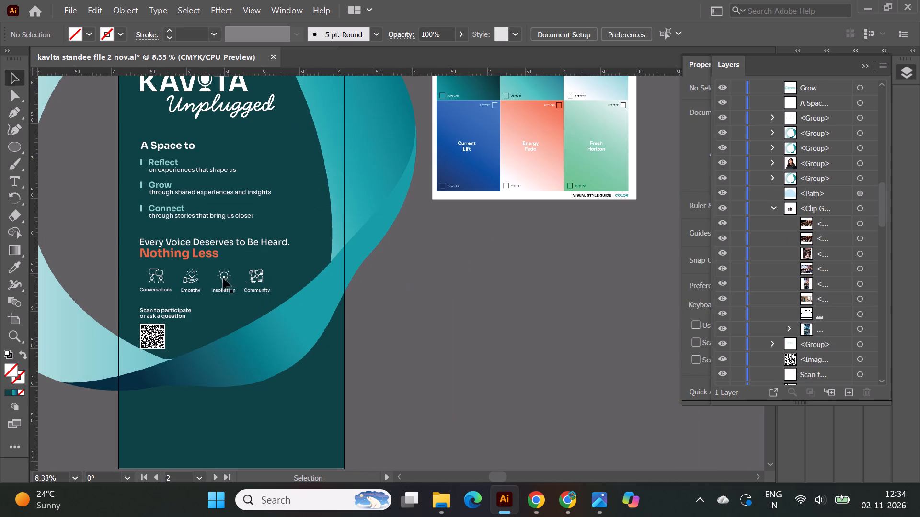
pyautogui.scroll(4, 145, 285)
pyautogui.keyDown('alt'); pyautogui.scroll(1, 142, 204); pyautogui.keyUp('alt')
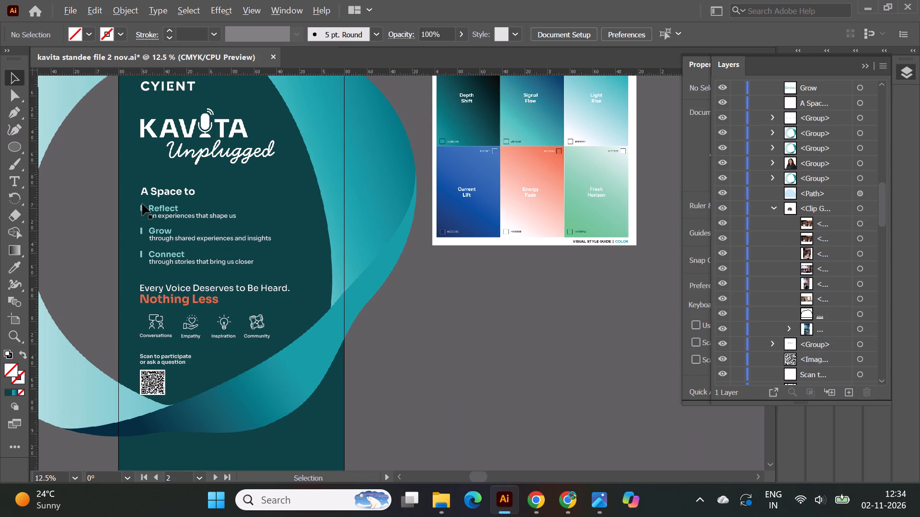
pyautogui.keyDown('alt'); pyautogui.scroll(-1, 419, 292); pyautogui.keyUp('alt')
pyautogui.moveTo(503, 475); pyautogui.dragTo(473, 477)
pyautogui.click(331, 159)
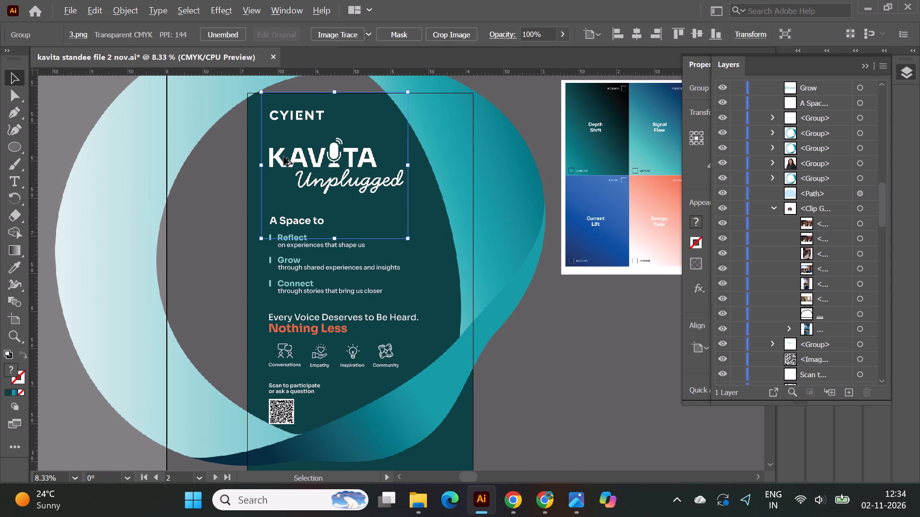
pyautogui.keyDown('alt'); pyautogui.scroll(1, 284, 157); pyautogui.keyUp('alt')
pyautogui.keyDown('alt'); pyautogui.scroll(2, 174, 107); pyautogui.keyUp('alt')
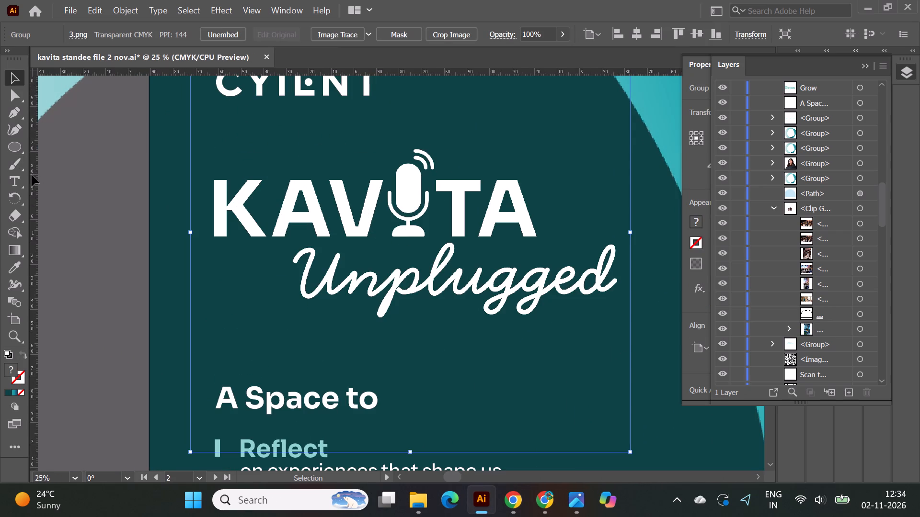
pyautogui.moveTo(32, 175); pyautogui.dragTo(214, 217)
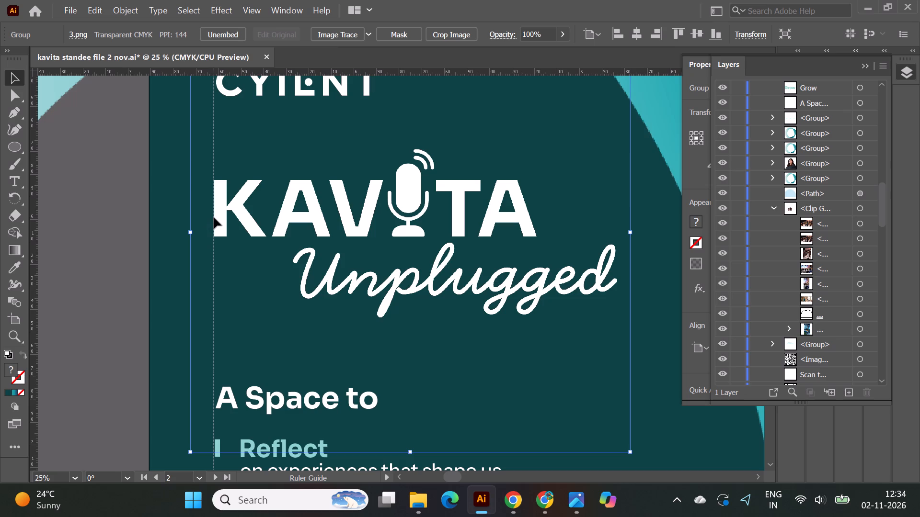
pyautogui.moveTo(214, 217); pyautogui.dragTo(215, 218)
# Reposition the Kavita Unplugged logo slightly so the K's outer edge lines up with the new vertical guide.
pyautogui.keyDown('alt'); pyautogui.scroll(-2, 239, 202); pyautogui.keyUp('alt')
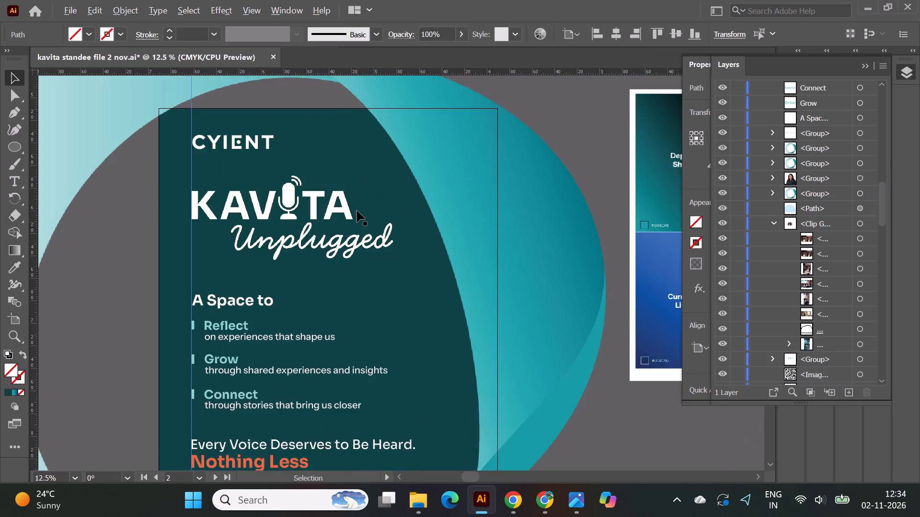
pyautogui.keyDown('alt'); pyautogui.scroll(-1, 357, 211); pyautogui.keyUp('alt')
pyautogui.click(205, 202)
pyautogui.moveTo(205, 199); pyautogui.dragTo(205, 194)
pyautogui.click(206, 195)
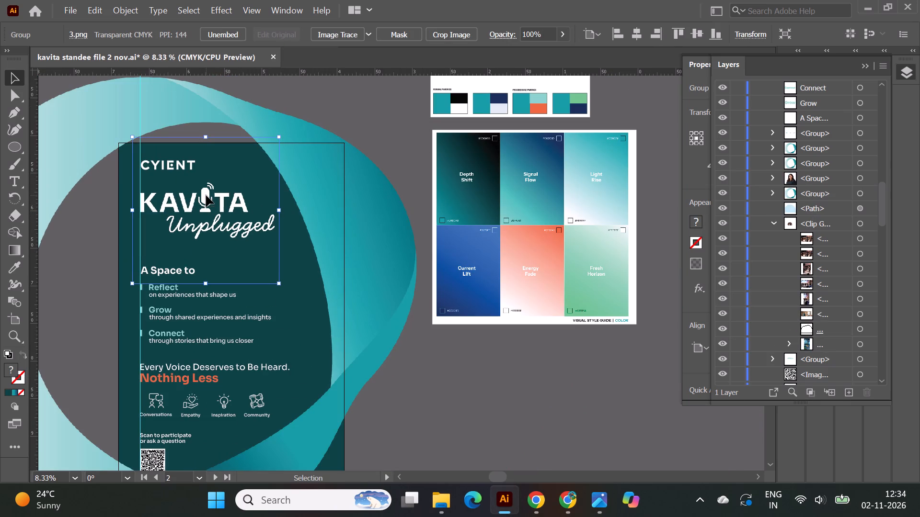
pyautogui.click(207, 198)
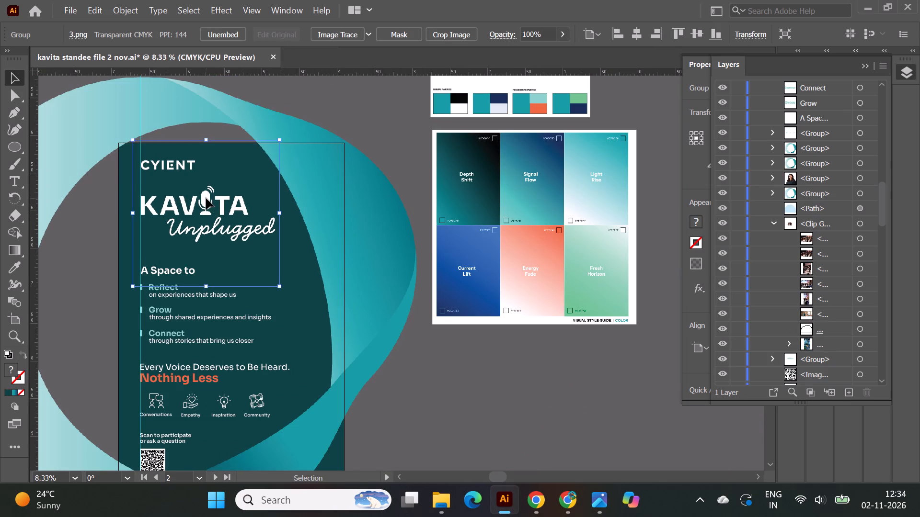
pyautogui.keyDown('alt'); pyautogui.scroll(4, 99, 192); pyautogui.keyUp('alt')
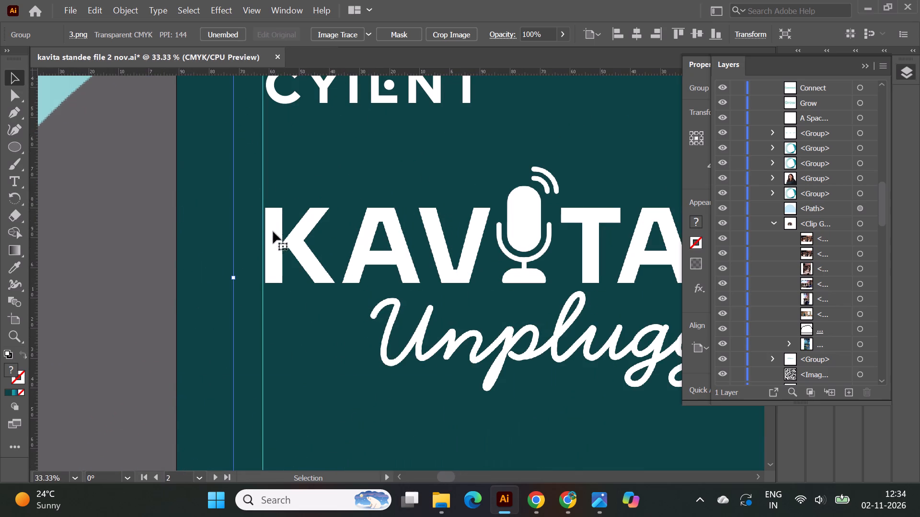
pyautogui.click(278, 234)
pyautogui.click(275, 233)
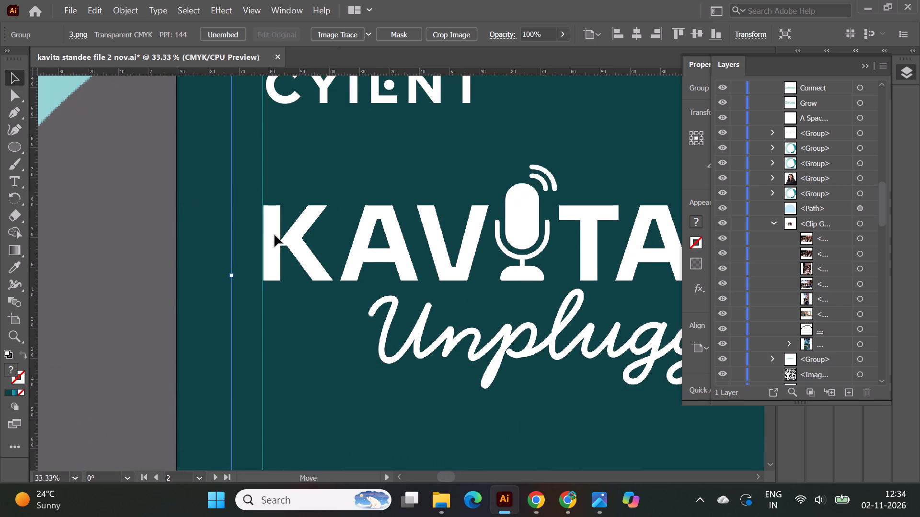
# Group the "A Space to" heading with the Reflect, Grow and Connect titles, their descriptions and the three small teal bars.
pyautogui.keyDown('alt'); pyautogui.scroll(-3, 277, 228); pyautogui.keyUp('alt')
pyautogui.scroll(-5, 278, 224)
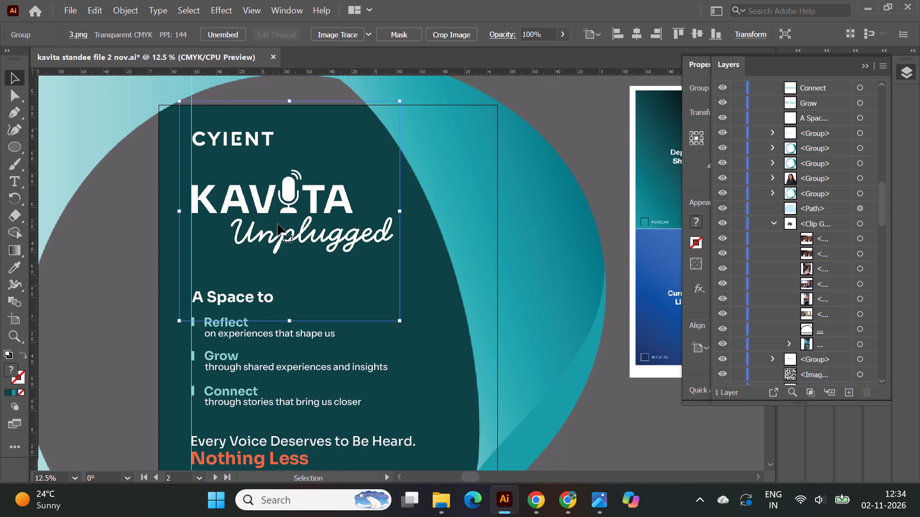
pyautogui.scroll(-3, 278, 224)
pyautogui.click(251, 238)
pyautogui.click(241, 296)
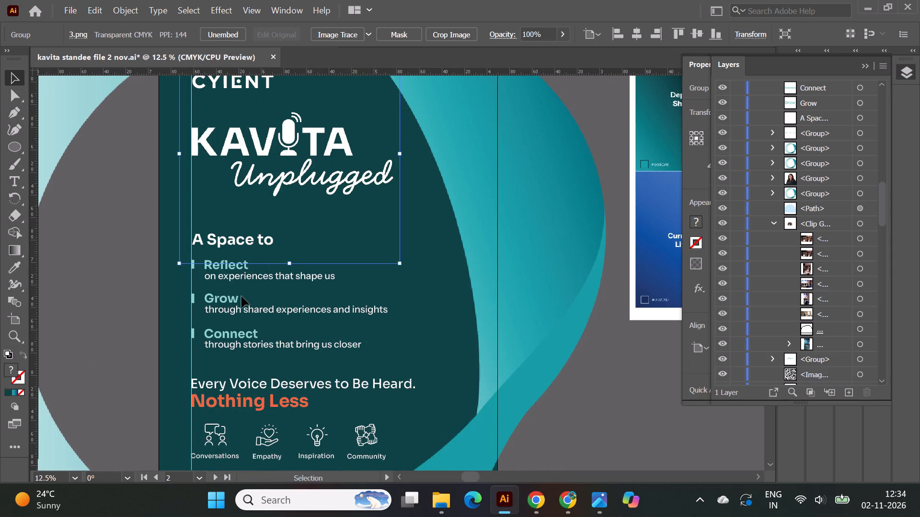
pyautogui.click(232, 305)
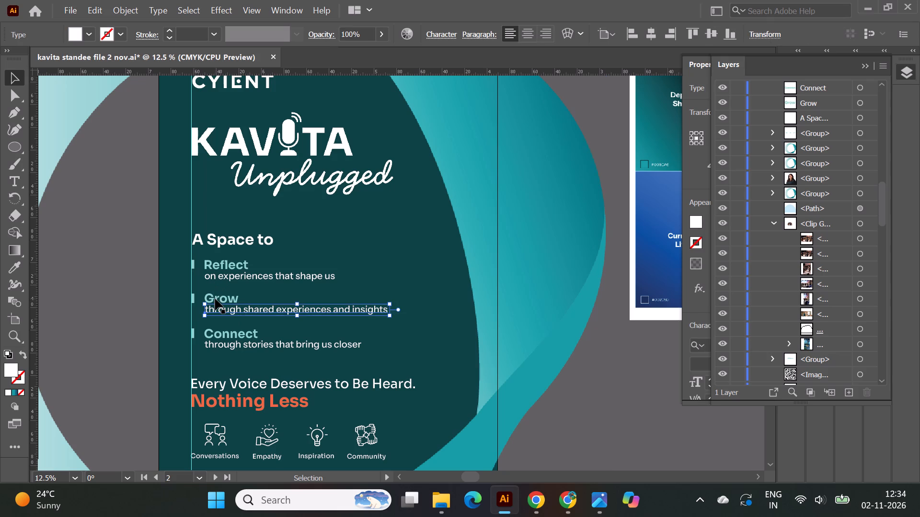
pyautogui.scroll(-11, 831, 275)
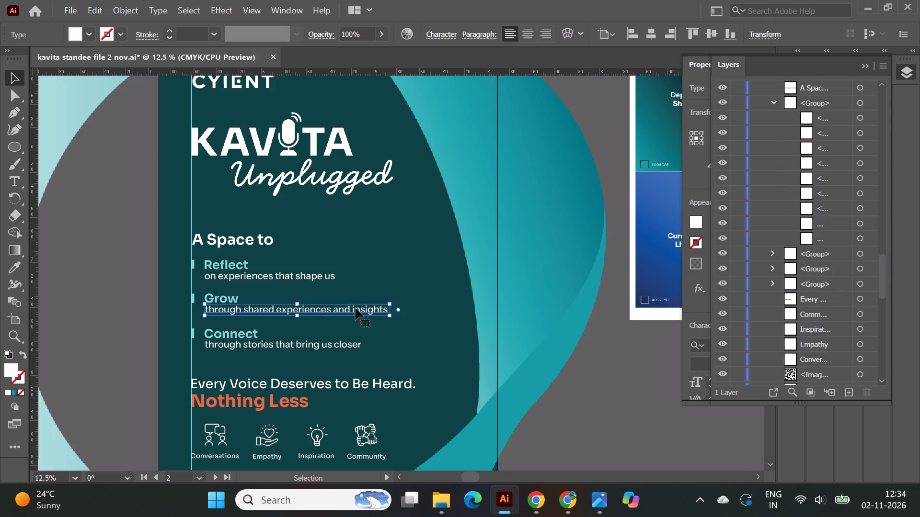
pyautogui.click(246, 345)
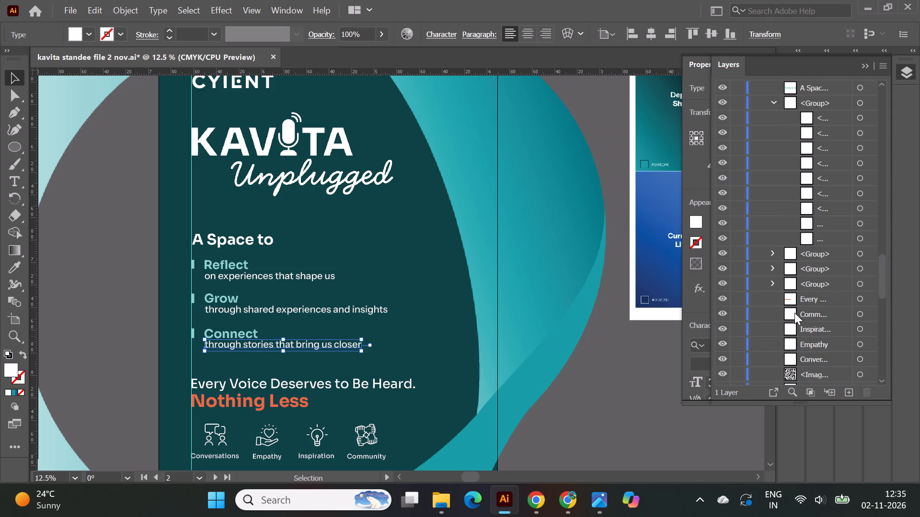
pyautogui.scroll(20, 795, 312)
pyautogui.scroll(1, 795, 312)
pyautogui.scroll(-2, 795, 311)
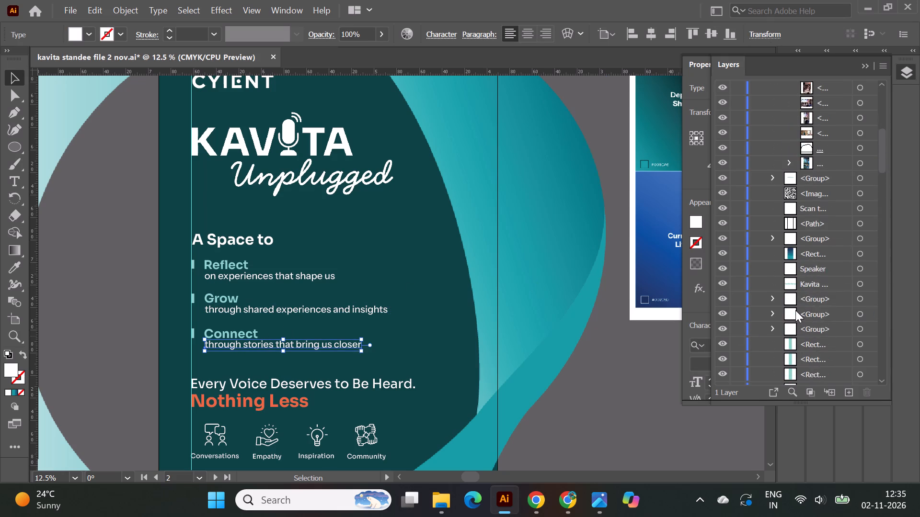
pyautogui.scroll(-4, 795, 310)
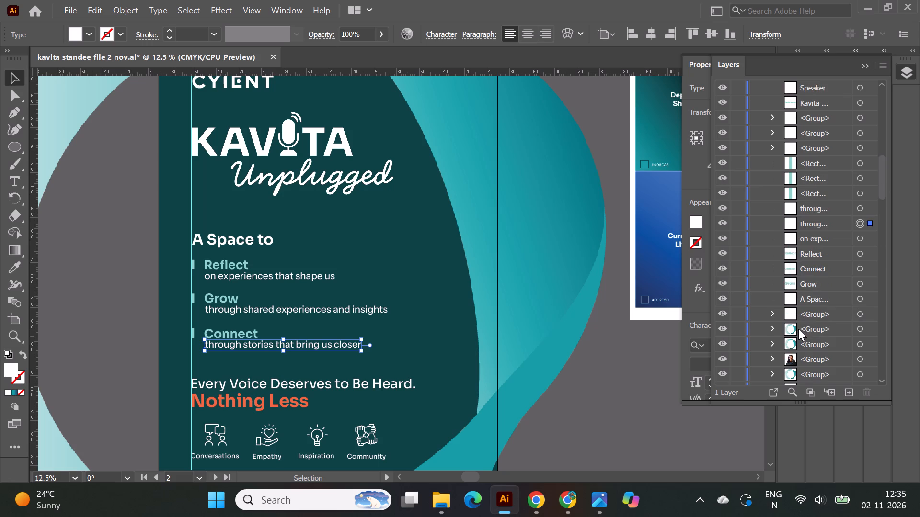
pyautogui.click(874, 298)
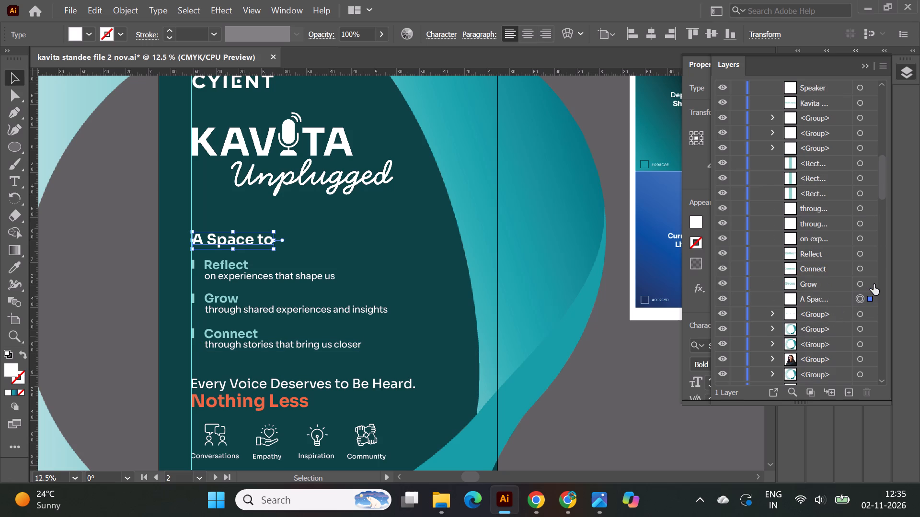
pyautogui.keyDown('shift'); pyautogui.click(874, 284); pyautogui.keyUp('shift')
pyautogui.keyDown('shift'); pyautogui.click(870, 266); pyautogui.keyUp('shift')
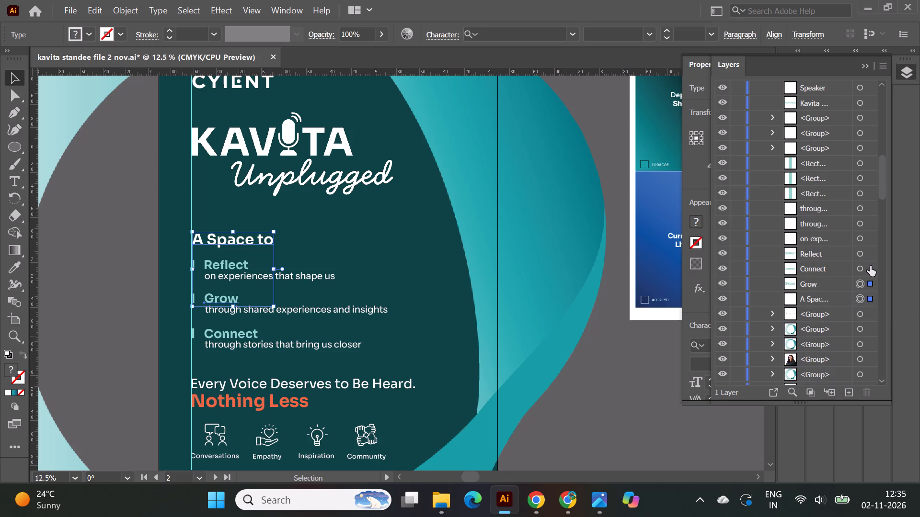
pyautogui.keyDown('shift'); pyautogui.click(870, 253); pyautogui.keyUp('shift')
pyautogui.keyDown('shift'); pyautogui.click(873, 238); pyautogui.keyUp('shift')
pyautogui.keyDown('shift'); pyautogui.click(871, 225); pyautogui.keyUp('shift')
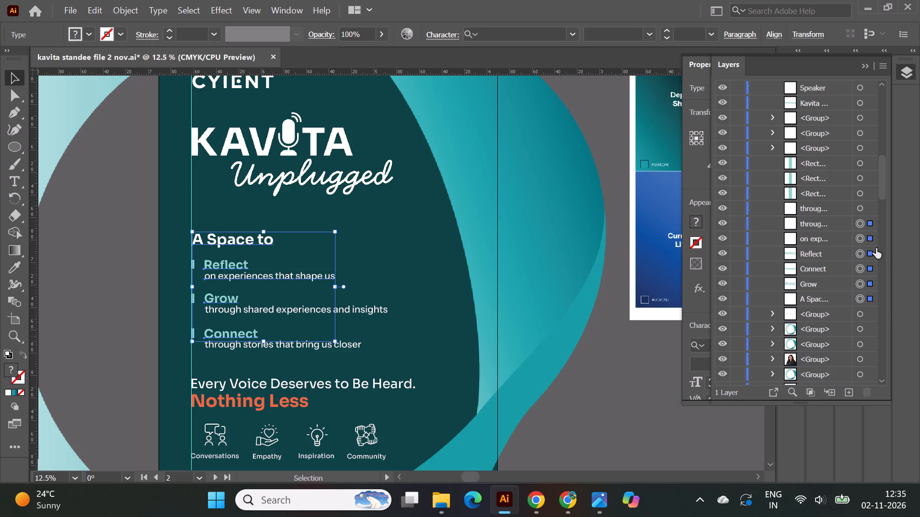
pyautogui.keyDown('shift'); pyautogui.click(872, 205); pyautogui.keyUp('shift')
pyautogui.keyDown('shift'); pyautogui.click(868, 195); pyautogui.keyUp('shift')
pyautogui.keyDown('shift'); pyautogui.click(867, 181); pyautogui.keyUp('shift')
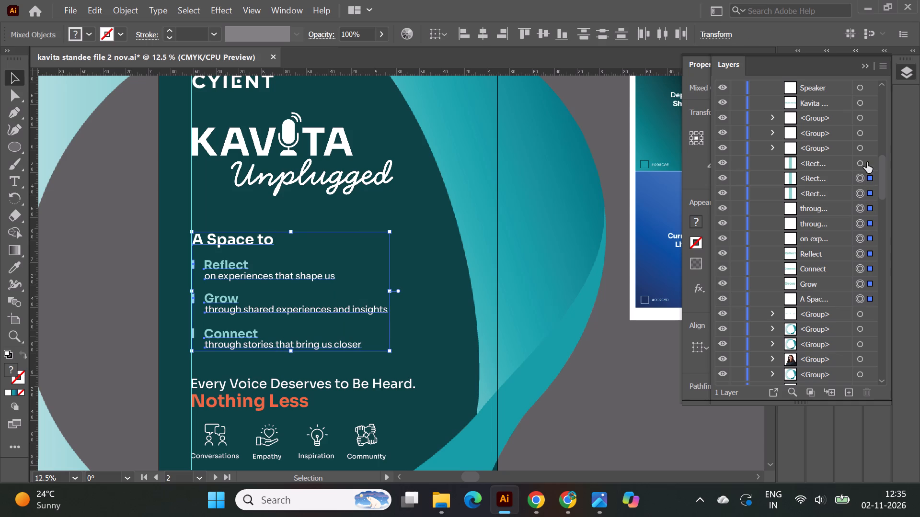
pyautogui.keyDown('shift'); pyautogui.click(867, 162); pyautogui.keyUp('shift')
pyautogui.hotkey('ctrl', 'g')
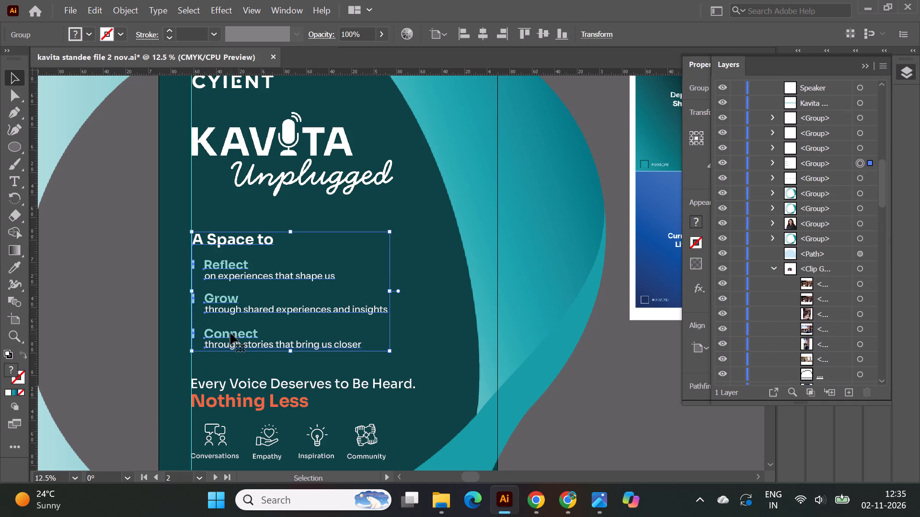
# Move the grouped "A Space to" text block slightly up, closer to the Kavita Unplugged logo.
pyautogui.click(219, 267)
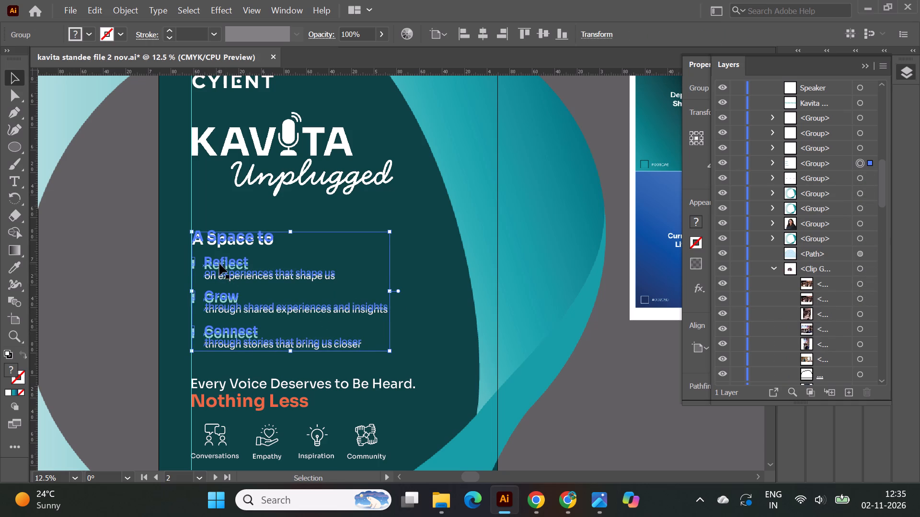
pyautogui.moveTo(222, 263); pyautogui.dragTo(222, 258)
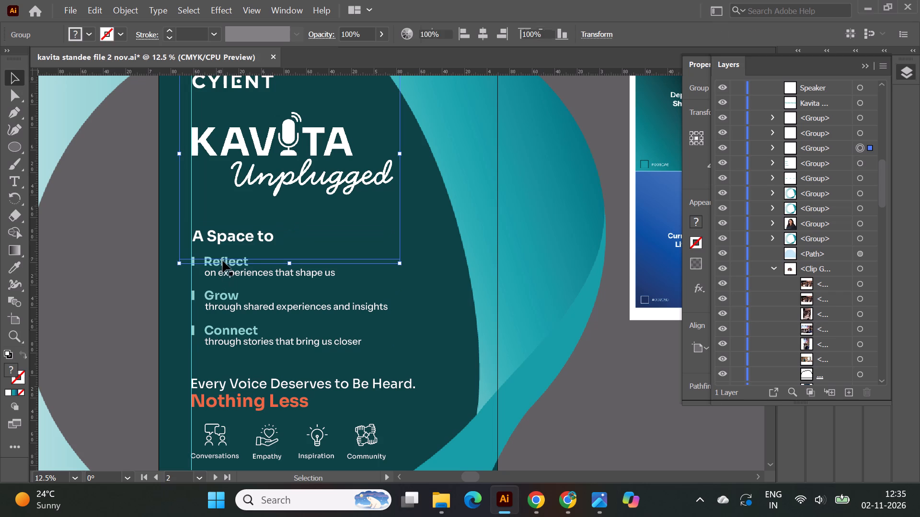
pyautogui.hotkey('ctrl', 'z')
pyautogui.click(230, 273)
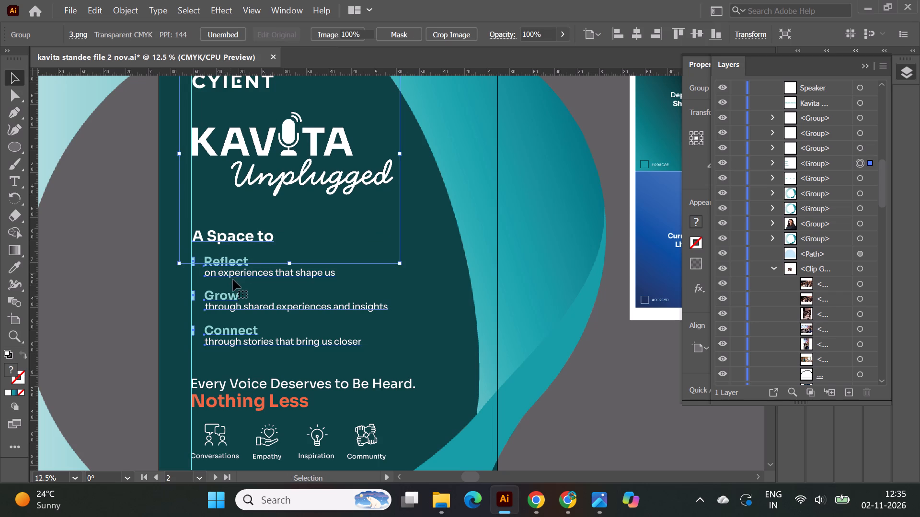
pyautogui.moveTo(229, 293); pyautogui.dragTo(229, 289)
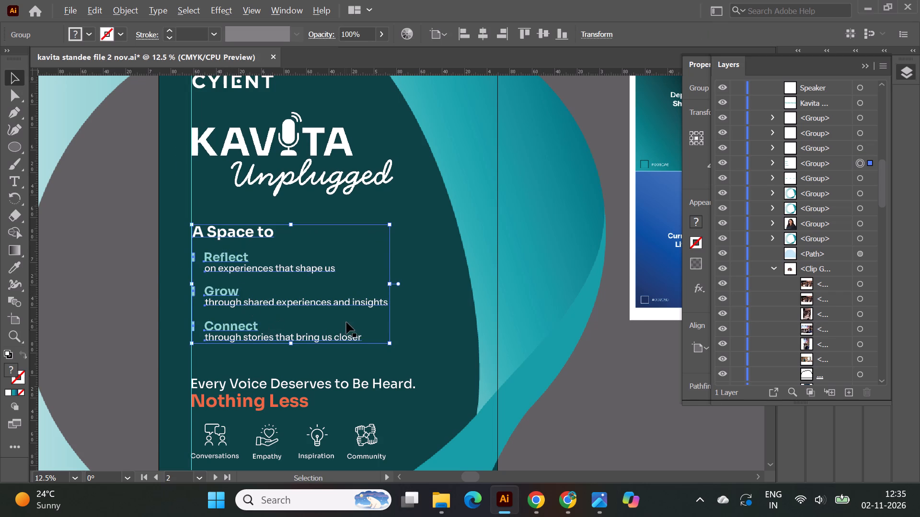
pyautogui.keyDown('alt'); pyautogui.scroll(-1, 346, 322); pyautogui.keyUp('alt')
pyautogui.moveTo(502, 479); pyautogui.dragTo(475, 481)
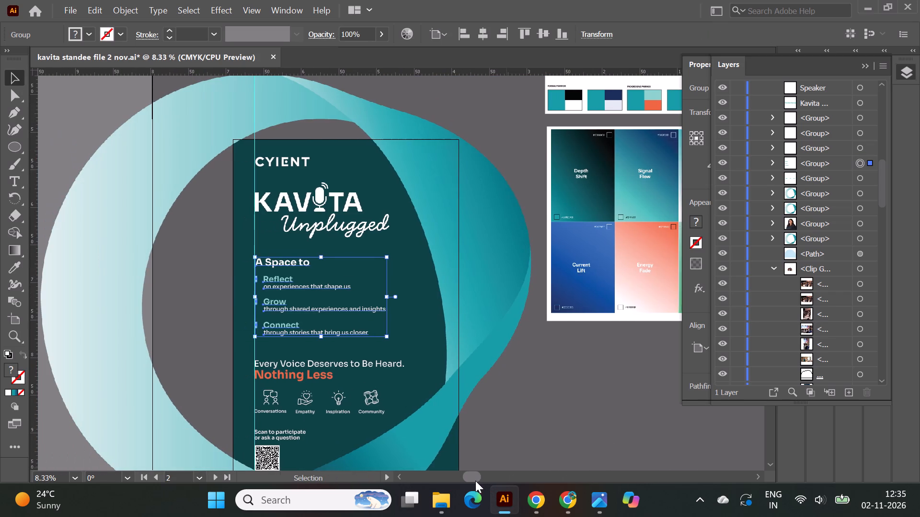
pyautogui.moveTo(475, 481); pyautogui.dragTo(472, 480)
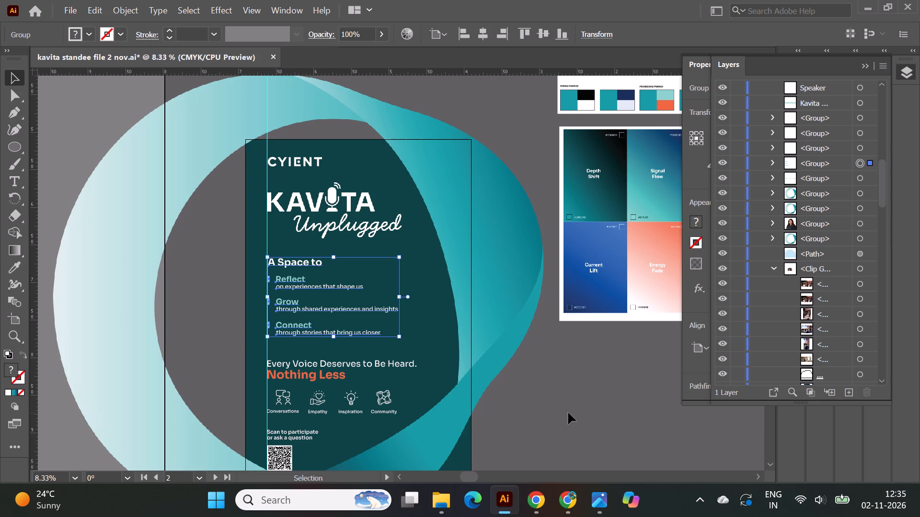
pyautogui.click(568, 413)
pyautogui.scroll(-4, 568, 413)
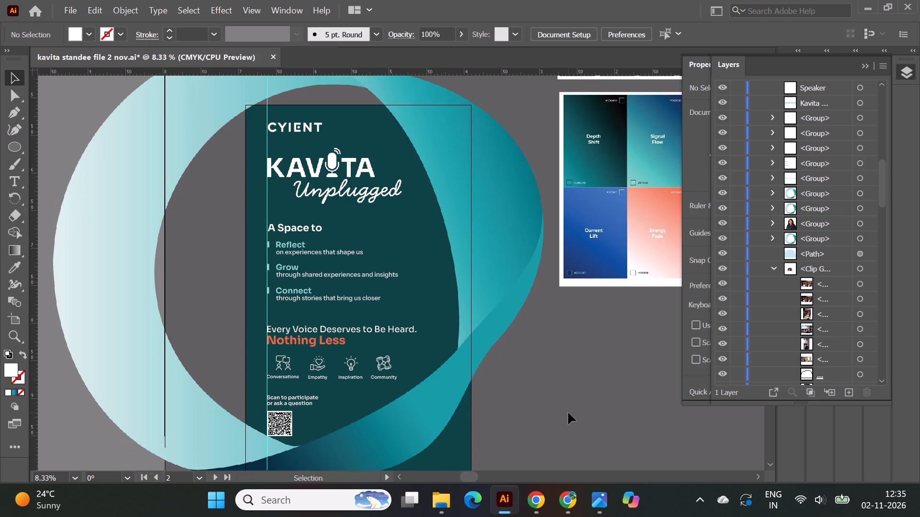
pyautogui.keyDown('alt'); pyautogui.scroll(1, 307, 259); pyautogui.keyUp('alt')
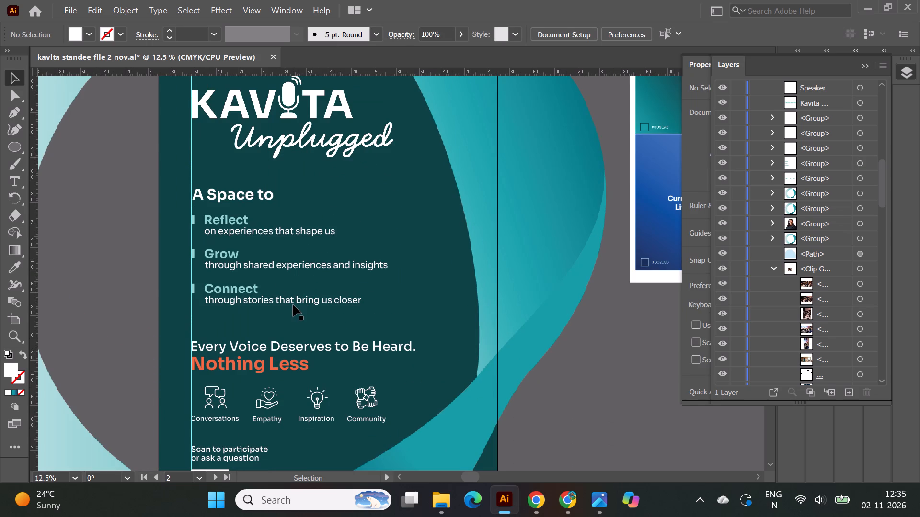
# Nudge the "A Space to" group slightly back down and toward the vertical guide.
pyautogui.click(295, 304)
pyautogui.keyDown('alt'); pyautogui.scroll(1, 216, 258); pyautogui.keyUp('alt')
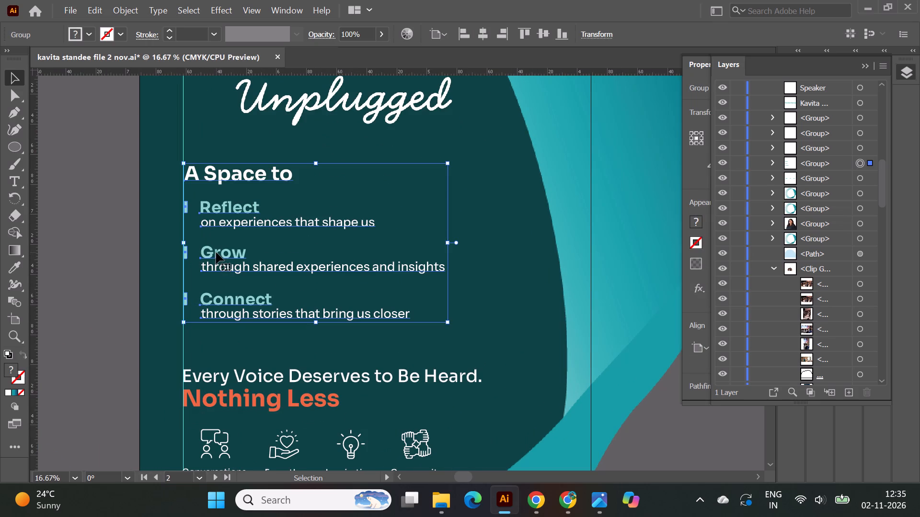
pyautogui.click(216, 252)
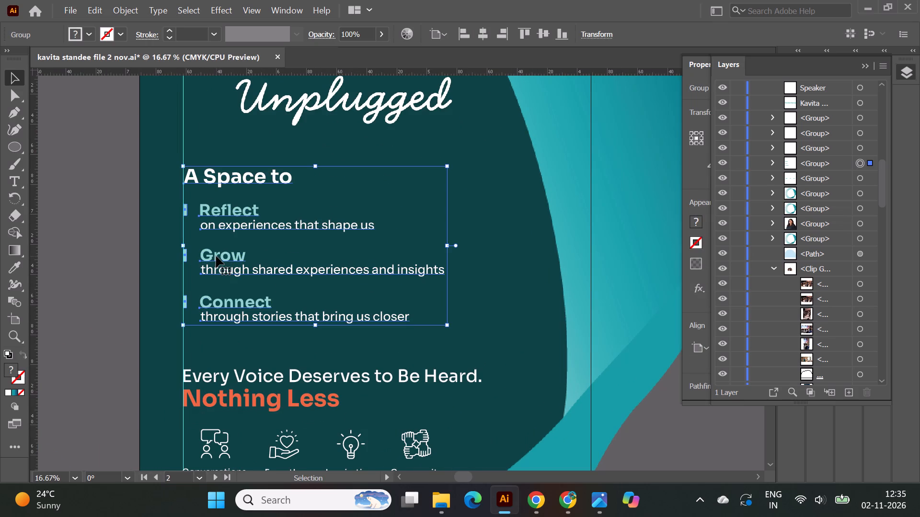
pyautogui.keyDown('alt'); pyautogui.scroll(-1, 275, 237); pyautogui.keyUp('alt')
pyautogui.click(571, 419)
pyautogui.scroll(-1, 574, 419)
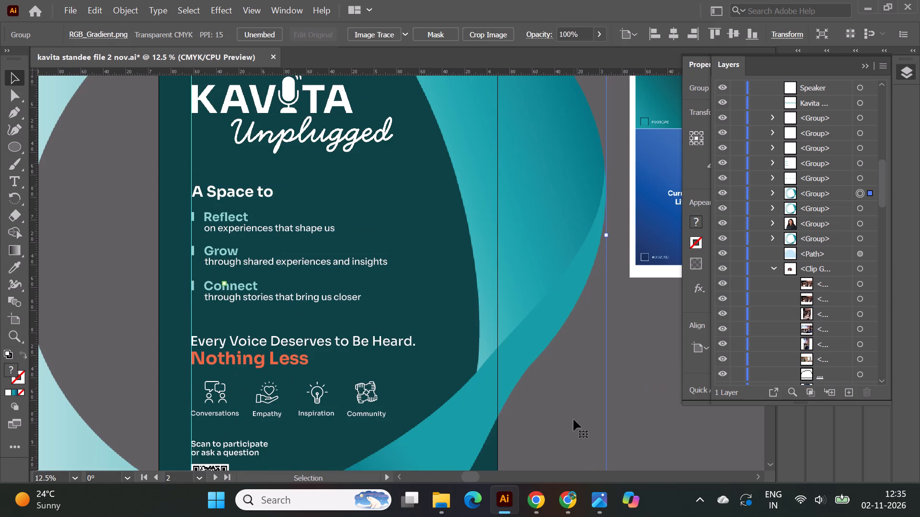
# Hide the gradient ring group that lies over the tagline and icons on the dark teal standee.
pyautogui.scroll(-3, 574, 419)
pyautogui.click(227, 318)
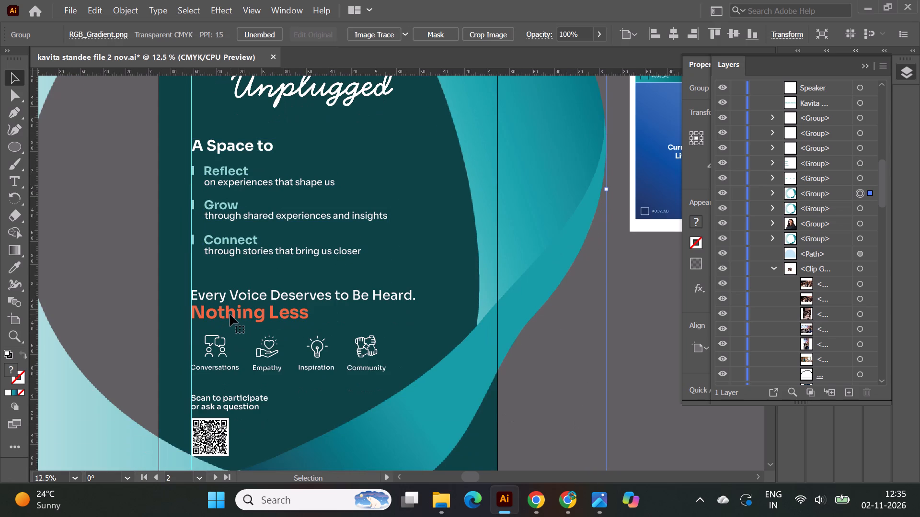
pyautogui.click(230, 315)
pyautogui.click(265, 315)
pyautogui.click(275, 299)
pyautogui.click(290, 295)
pyautogui.keyDown('alt'); pyautogui.scroll(-1, 533, 348); pyautogui.keyUp('alt')
pyautogui.click(575, 407)
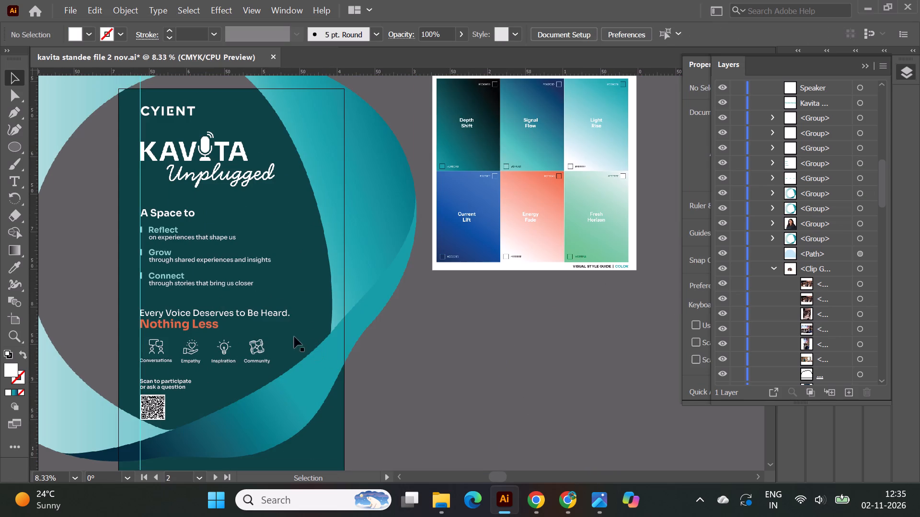
pyautogui.click(281, 315)
pyautogui.click(281, 312)
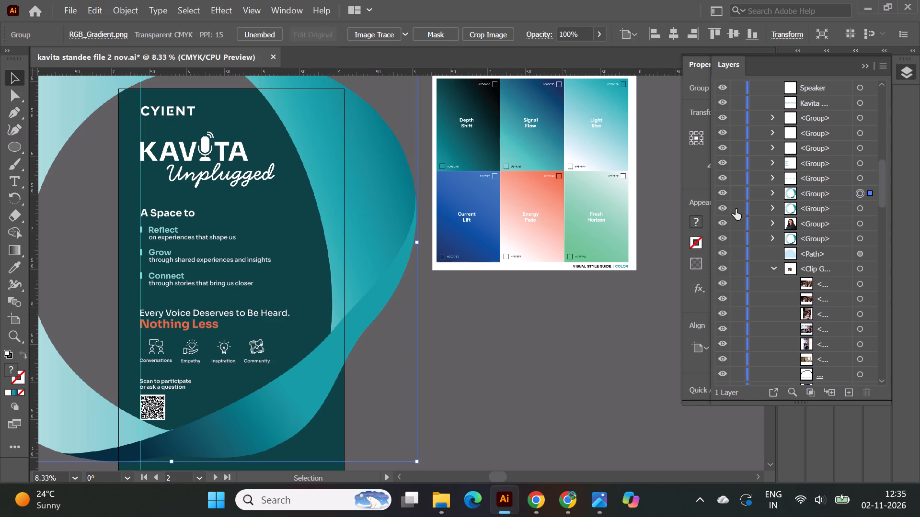
pyautogui.click(717, 193)
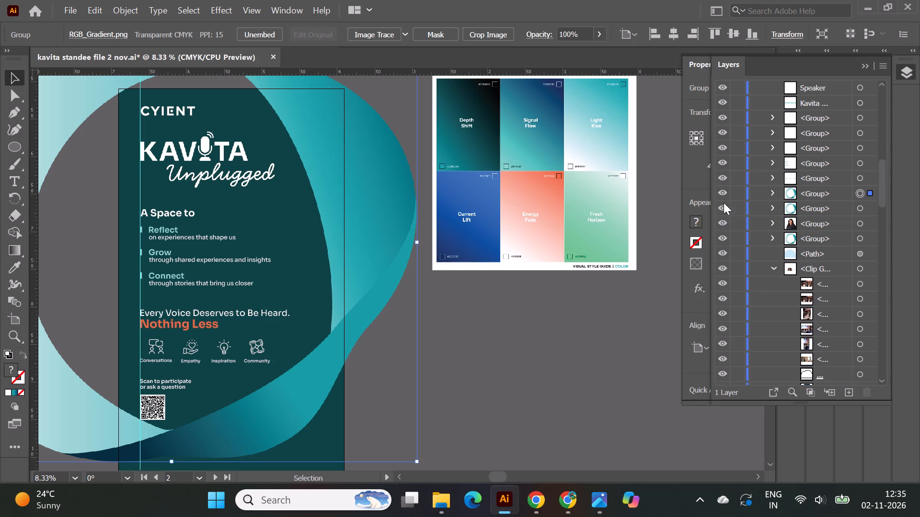
pyautogui.click(724, 196)
pyautogui.click(563, 332)
# Group the "Every Voice Deserves to Be Heard. Nothing Less" tagline with the Conversations, Empathy, Inspiration and Community icons and labels.
pyautogui.scroll(-6, 556, 335)
pyautogui.keyDown('alt'); pyautogui.scroll(2, 150, 293); pyautogui.keyUp('alt')
pyautogui.keyDown('alt'); pyautogui.scroll(1, 93, 229); pyautogui.keyUp('alt')
pyautogui.click(168, 214)
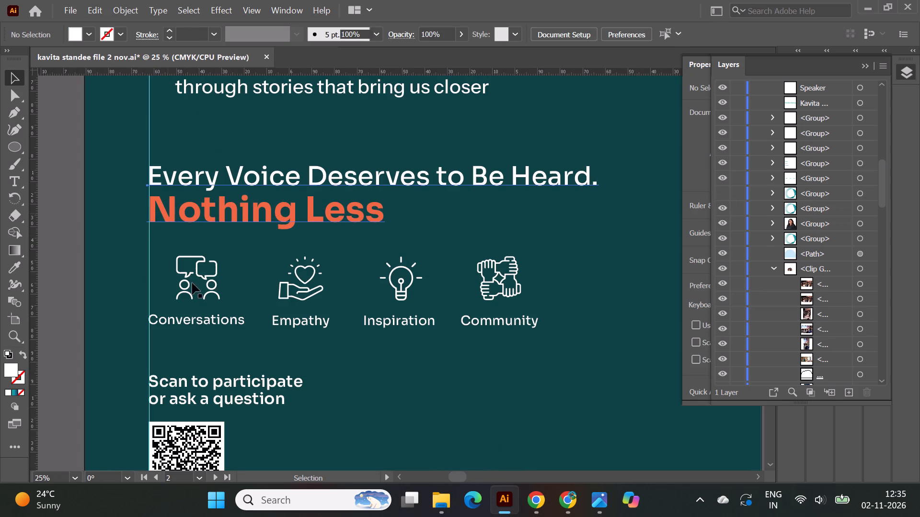
pyautogui.keyDown('shift'); pyautogui.click(187, 275); pyautogui.keyUp('shift')
pyautogui.keyDown('shift'); pyautogui.click(196, 322); pyautogui.keyUp('shift')
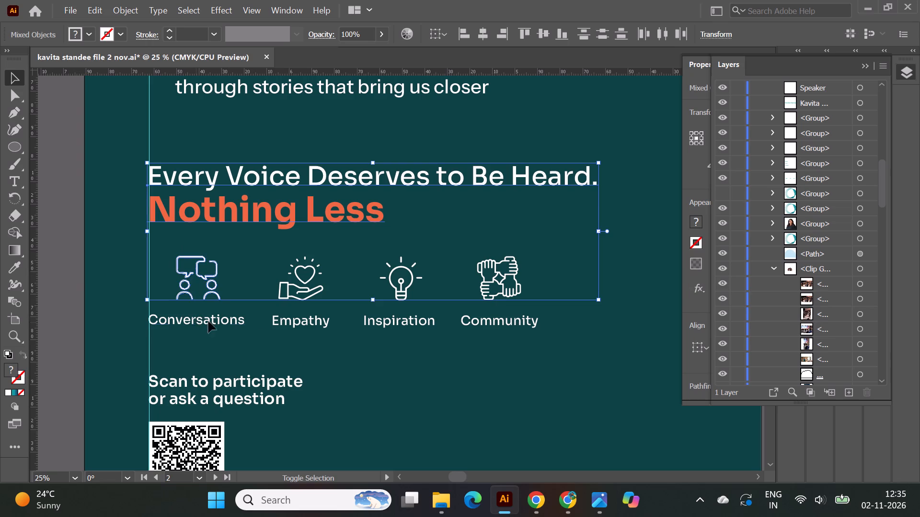
pyautogui.keyDown('shift'); pyautogui.click(296, 272); pyautogui.keyUp('shift')
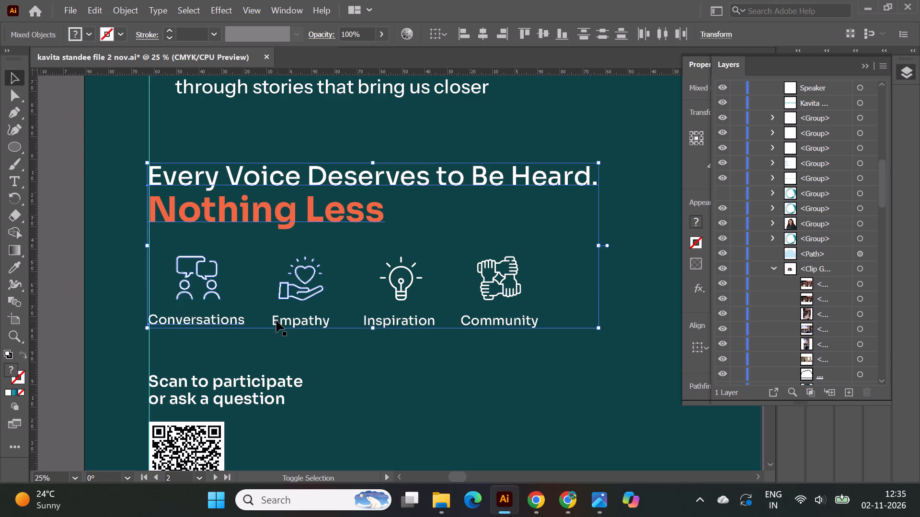
pyautogui.keyDown('shift'); pyautogui.click(276, 321); pyautogui.keyUp('shift')
pyautogui.keyDown('shift'); pyautogui.click(390, 280); pyautogui.keyUp('shift')
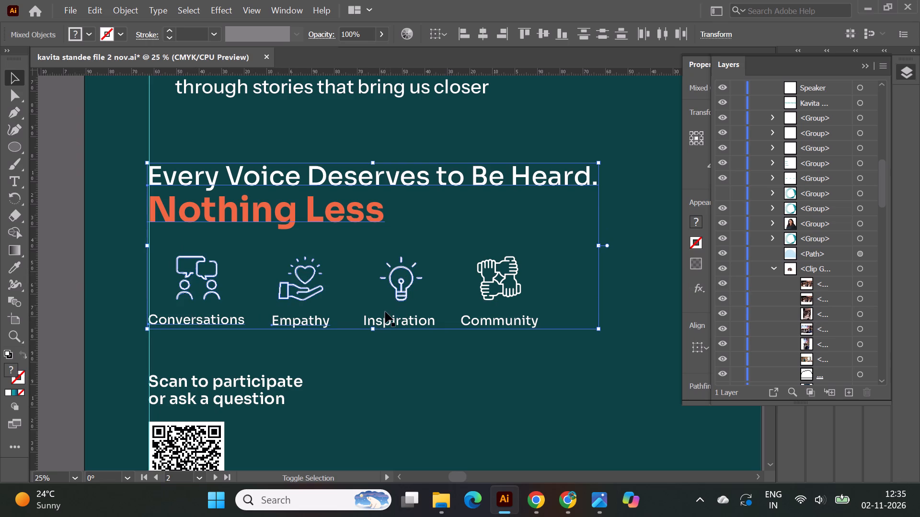
pyautogui.keyDown('shift'); pyautogui.click(366, 320); pyautogui.keyUp('shift')
pyautogui.keyDown('shift'); pyautogui.click(484, 284); pyautogui.keyUp('shift')
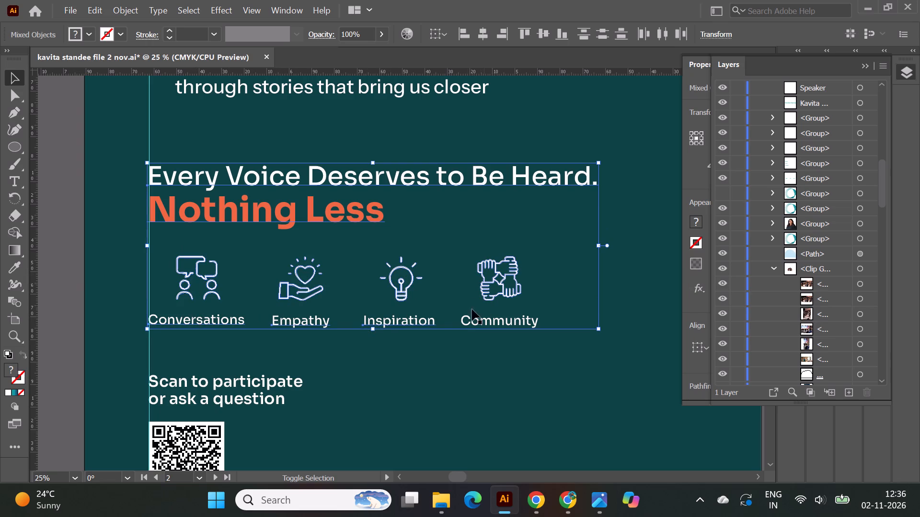
pyautogui.keyDown('shift'); pyautogui.click(464, 320); pyautogui.keyUp('shift')
pyautogui.hotkey('ctrl', 'g')
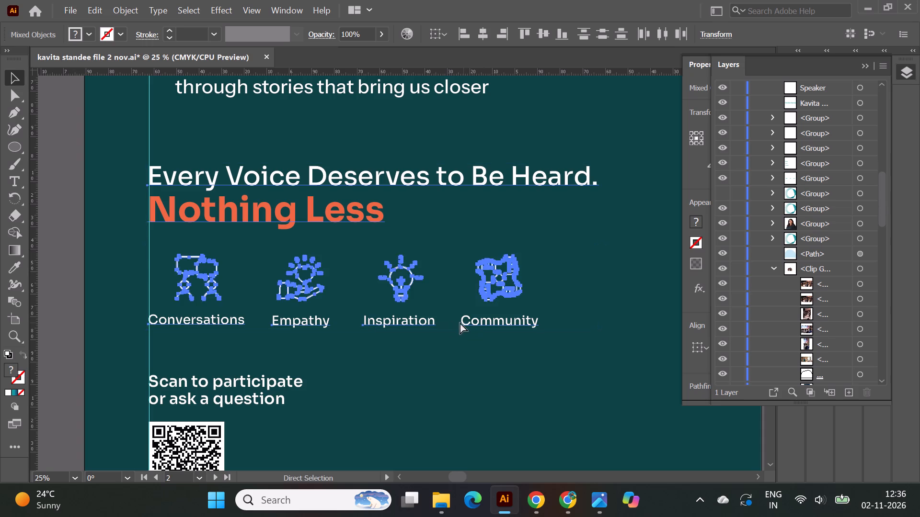
# Nudge the grouped tagline and four icons slightly up, closer to the "A Space to" block.
pyautogui.click(221, 214)
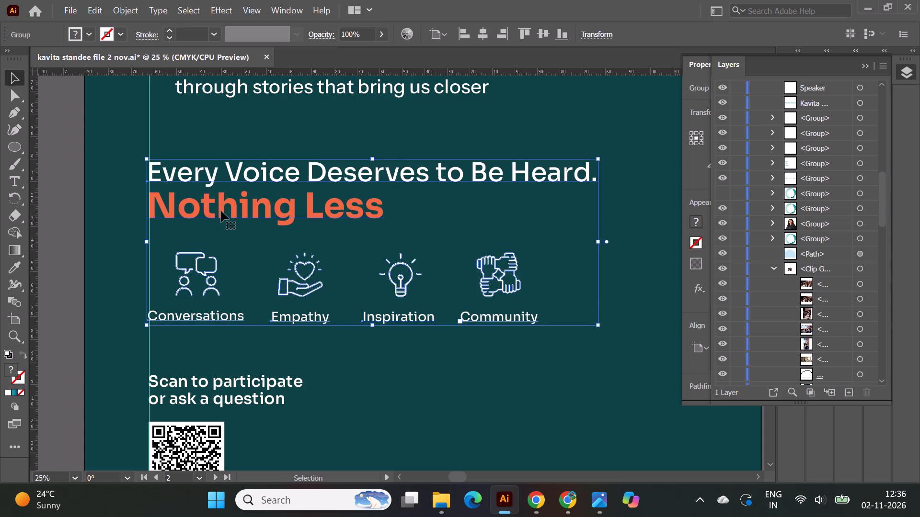
pyautogui.keyDown('alt'); pyautogui.scroll(-2, 342, 235); pyautogui.keyUp('alt')
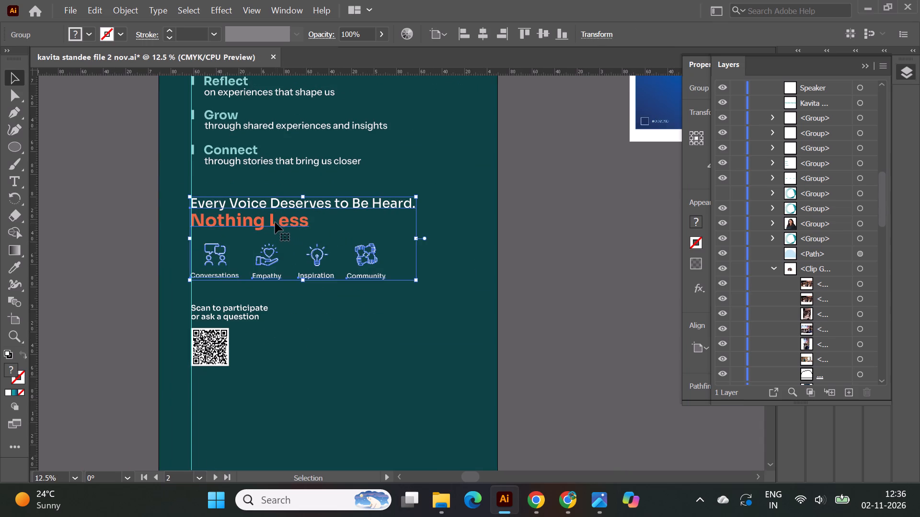
pyautogui.click(273, 221)
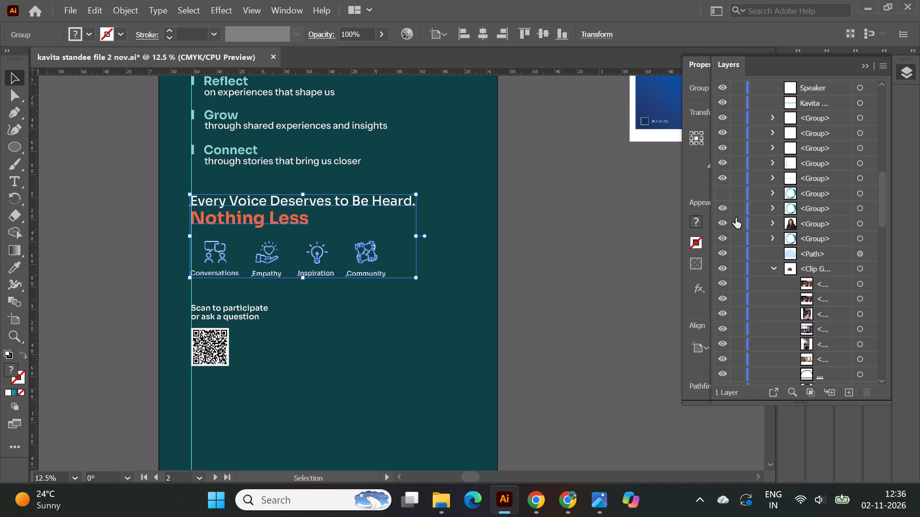
# Show the hidden gradient ring group over the standee again and shift it slightly left.
pyautogui.click(723, 192)
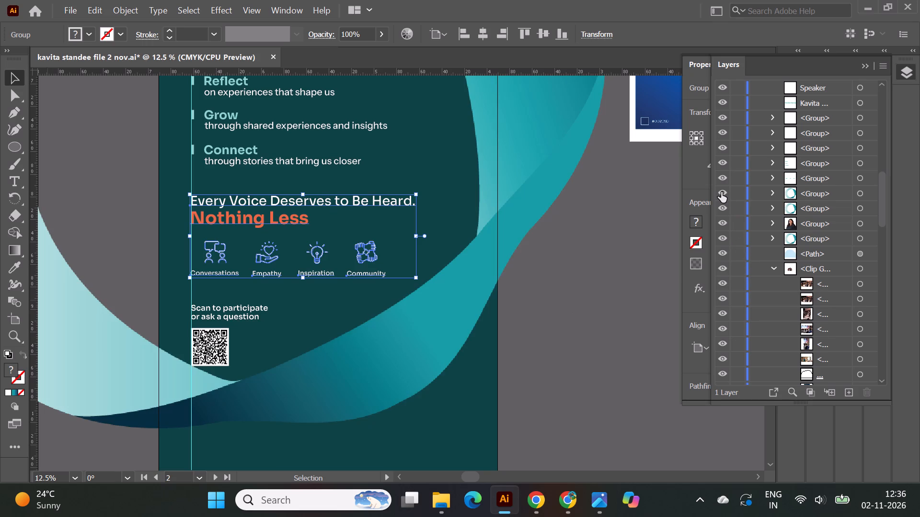
pyautogui.click(620, 323)
pyautogui.keyDown('alt'); pyautogui.scroll(-2, 555, 337); pyautogui.keyUp('alt')
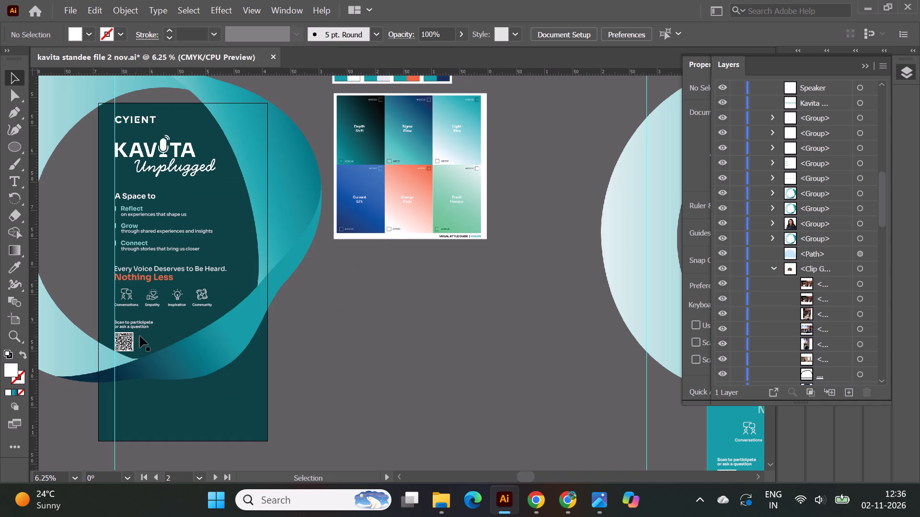
pyautogui.click(187, 348)
pyautogui.moveTo(205, 354); pyautogui.dragTo(203, 348)
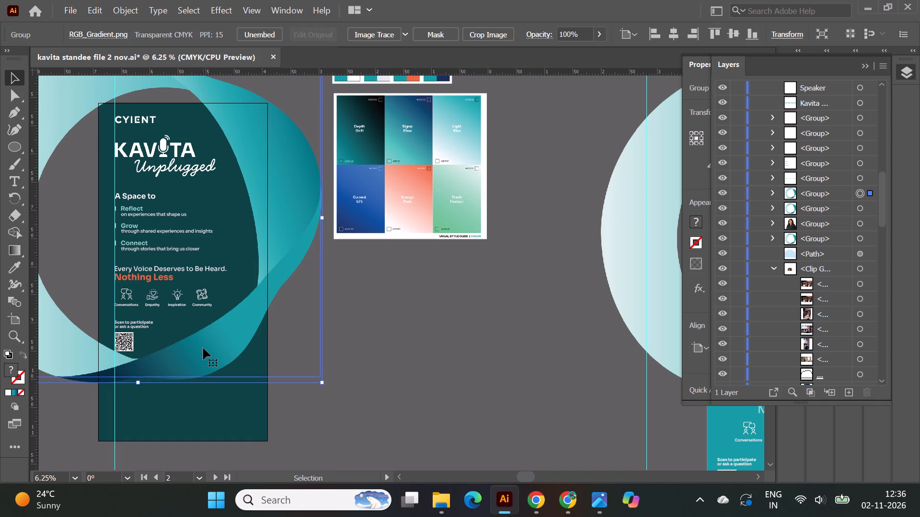
pyautogui.moveTo(203, 349); pyautogui.dragTo(203, 354)
pyautogui.click(203, 354)
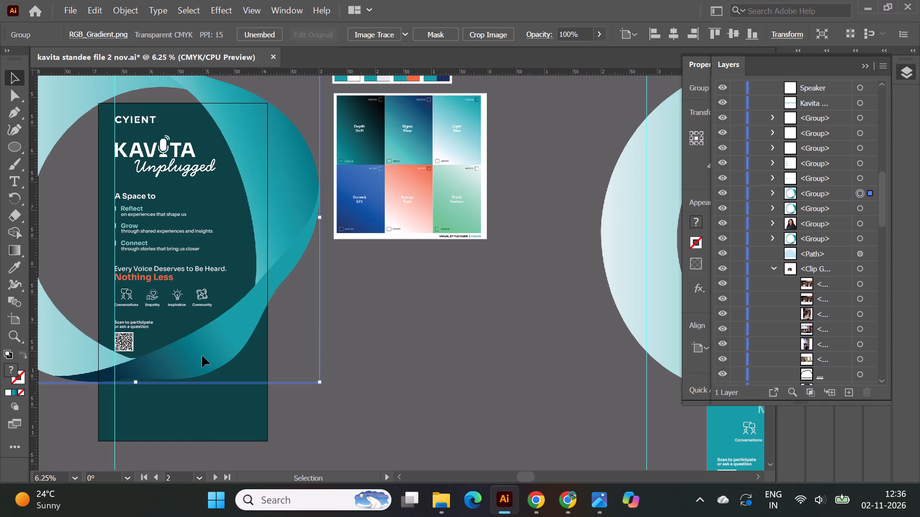
pyautogui.click(381, 377)
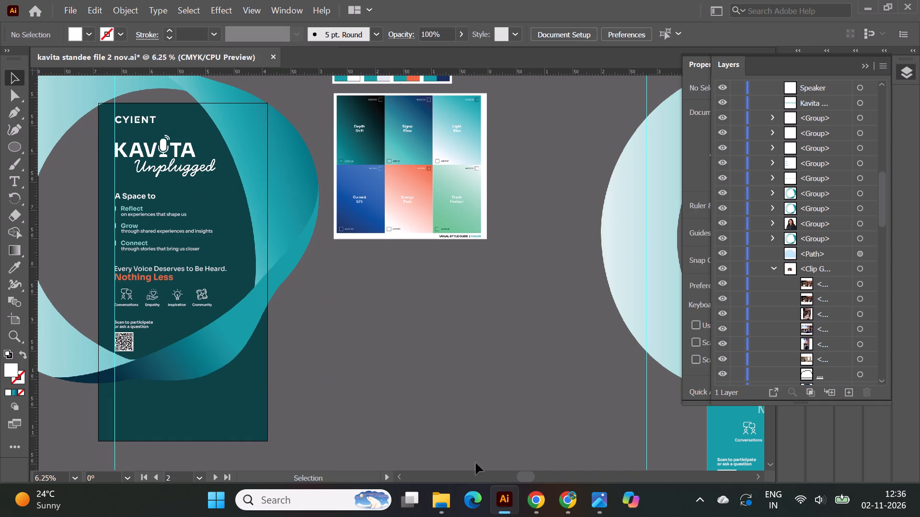
# Review how the gradient ring frames the logo, text and QR code across the whole standee.
pyautogui.moveTo(520, 477); pyautogui.dragTo(482, 476)
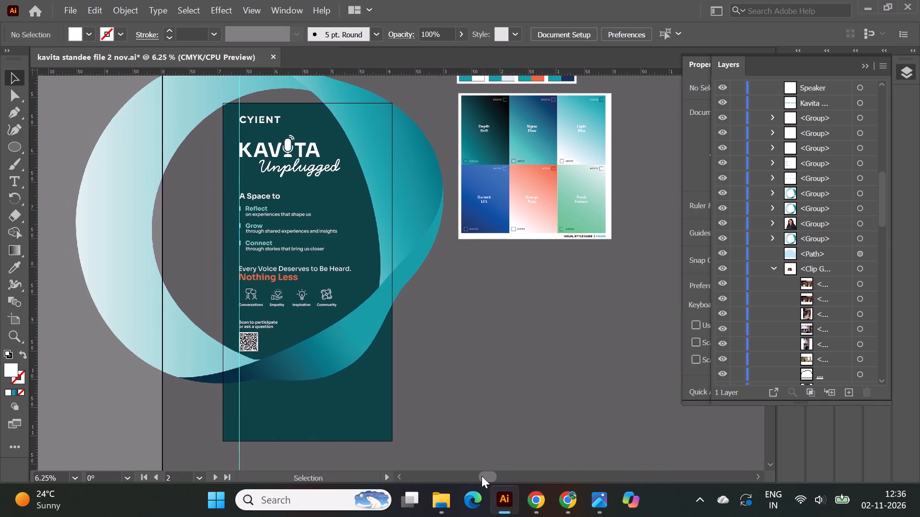
pyautogui.moveTo(482, 476); pyautogui.dragTo(475, 478)
pyautogui.click(499, 372)
pyautogui.scroll(-7, 499, 372)
pyautogui.scroll(1, 499, 372)
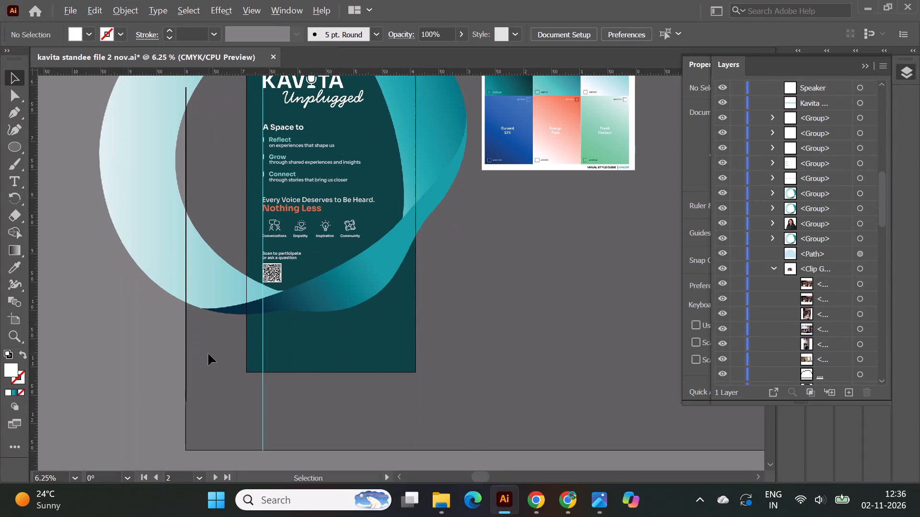
pyautogui.keyDown('alt'); pyautogui.scroll(1, 208, 354); pyautogui.keyUp('alt')
pyautogui.keyDown('alt'); pyautogui.scroll(-1, 445, 405); pyautogui.keyUp('alt')
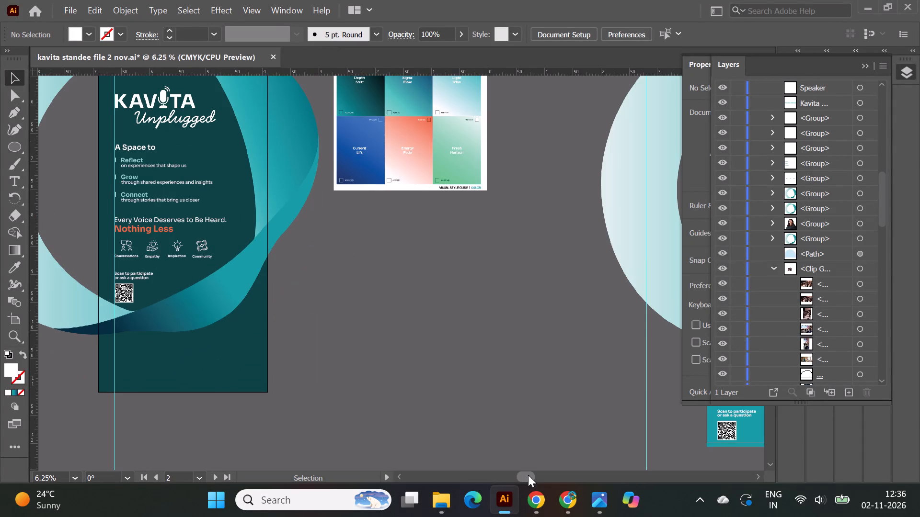
pyautogui.moveTo(529, 475); pyautogui.dragTo(485, 482)
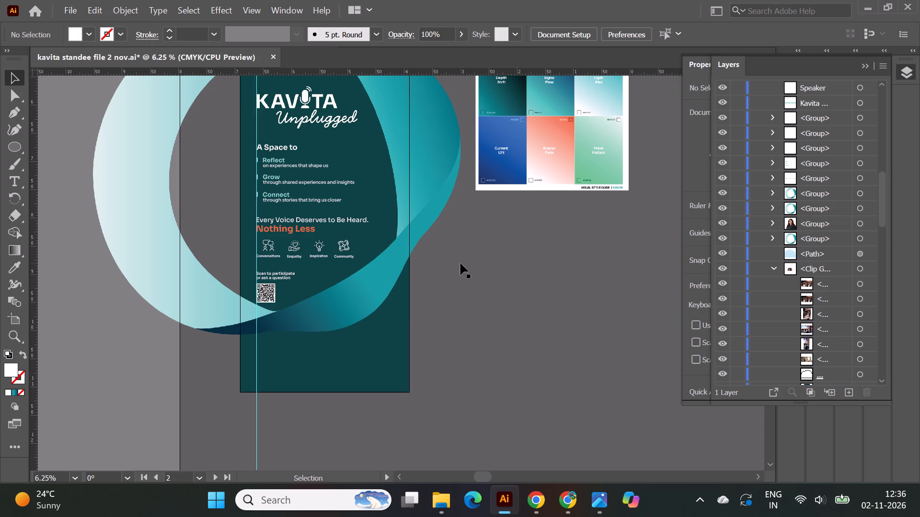
pyautogui.scroll(-4, 410, 235)
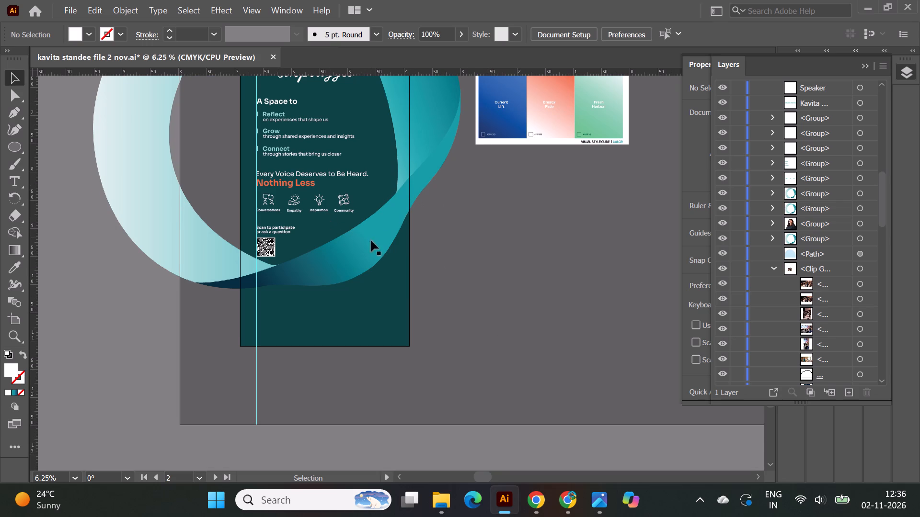
# Hide the gradient ring group that overlaps the standee's QR code area.
pyautogui.click(342, 256)
pyautogui.click(717, 193)
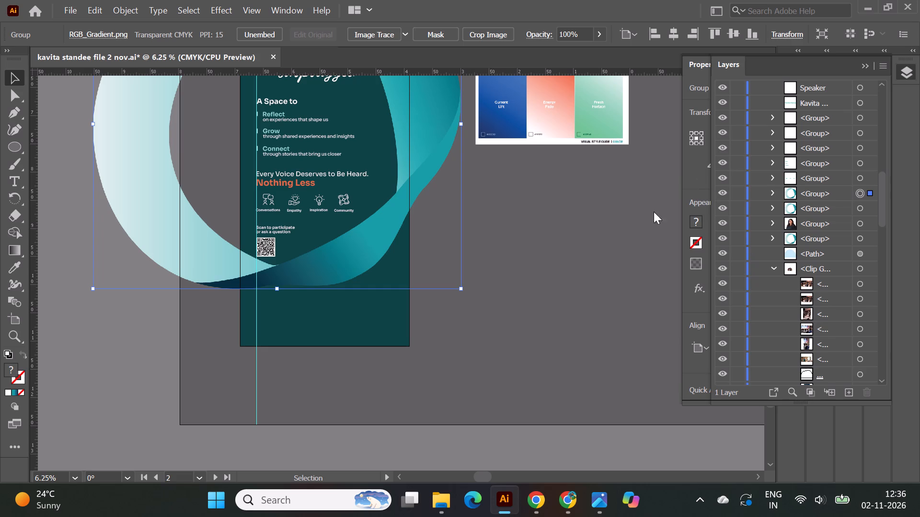
pyautogui.click(721, 196)
# Move the "Scan to participate or ask a question" text and QR code together slightly up, closer to the icon row.
pyautogui.click(269, 228)
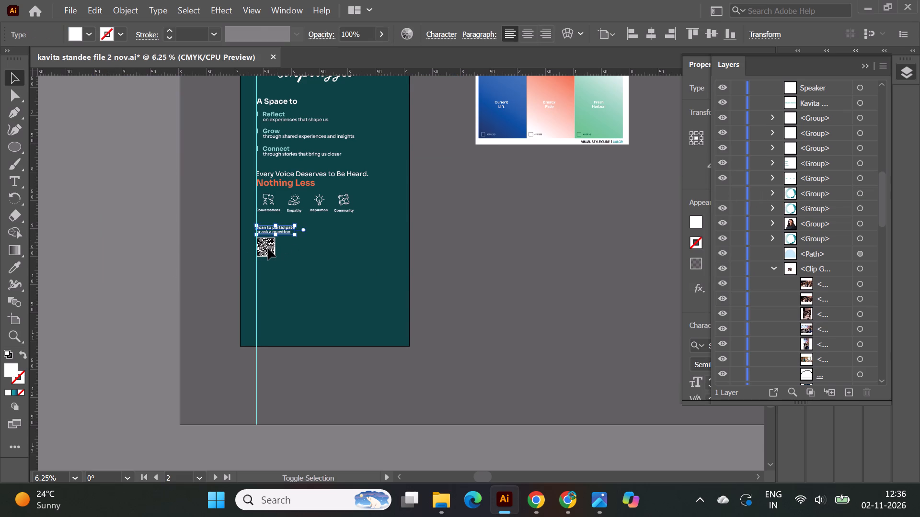
pyautogui.keyDown('shift'); pyautogui.click(268, 248); pyautogui.keyUp('shift')
pyautogui.keyDown('alt'); pyautogui.scroll(1, 233, 248); pyautogui.keyUp('alt')
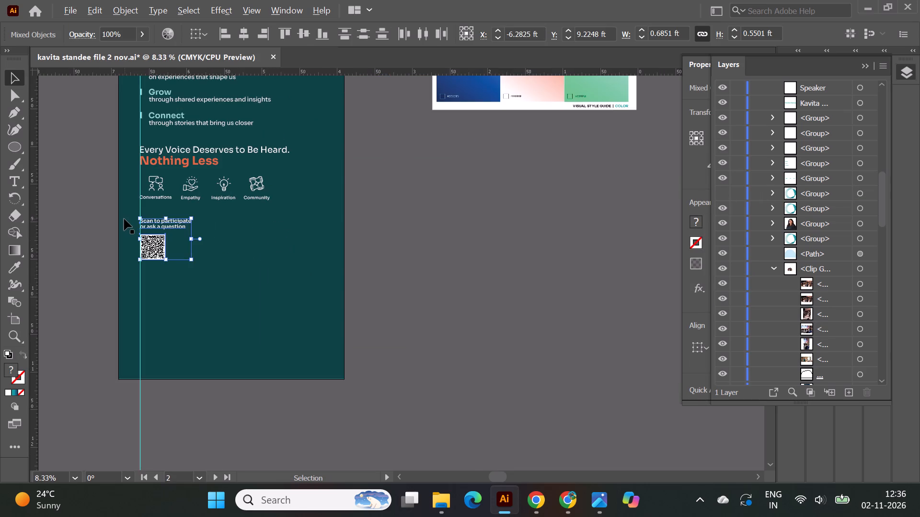
pyautogui.keyDown('alt'); pyautogui.scroll(4, 124, 219); pyautogui.keyUp('alt')
pyautogui.moveTo(249, 302); pyautogui.dragTo(248, 298)
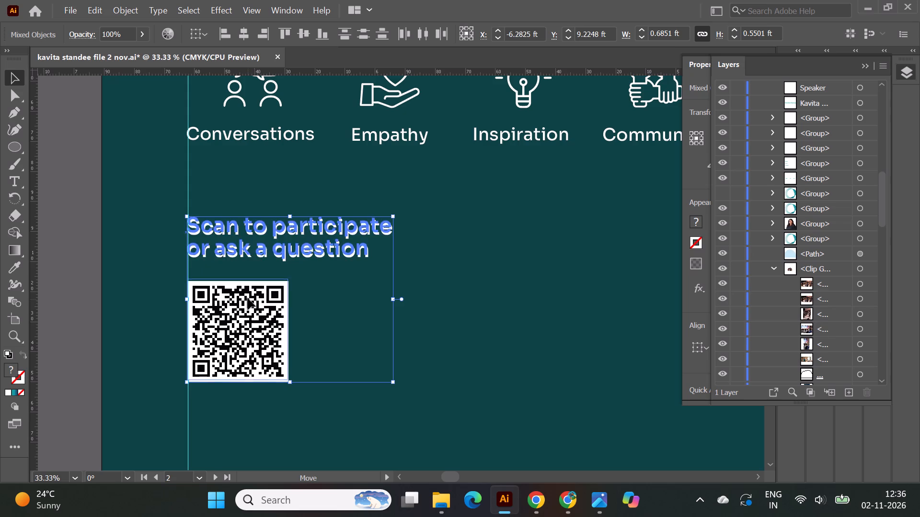
pyautogui.moveTo(248, 298); pyautogui.dragTo(248, 291)
pyautogui.click(249, 293)
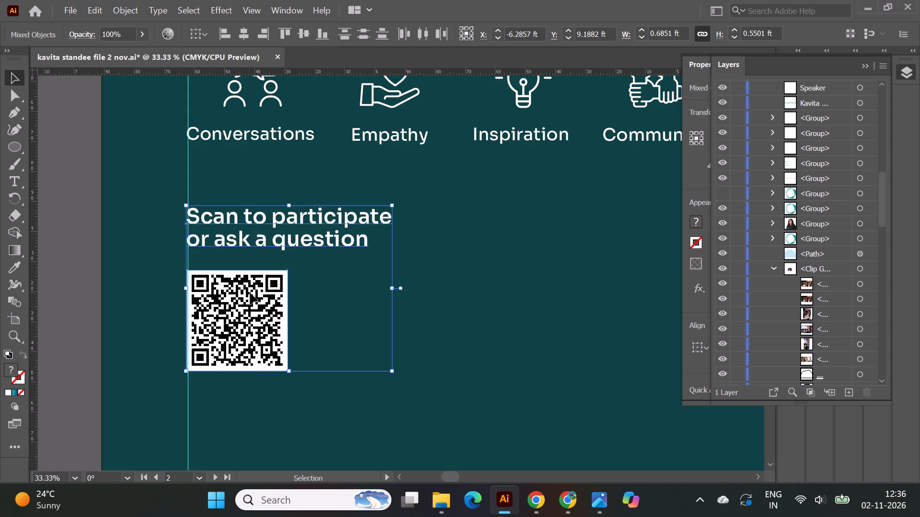
# Nudge the scan text and QR code slightly right and down, lining them up with the vertical guide.
pyautogui.keyDown('alt'); pyautogui.scroll(2, 164, 246); pyautogui.keyUp('alt')
pyautogui.click(250, 305)
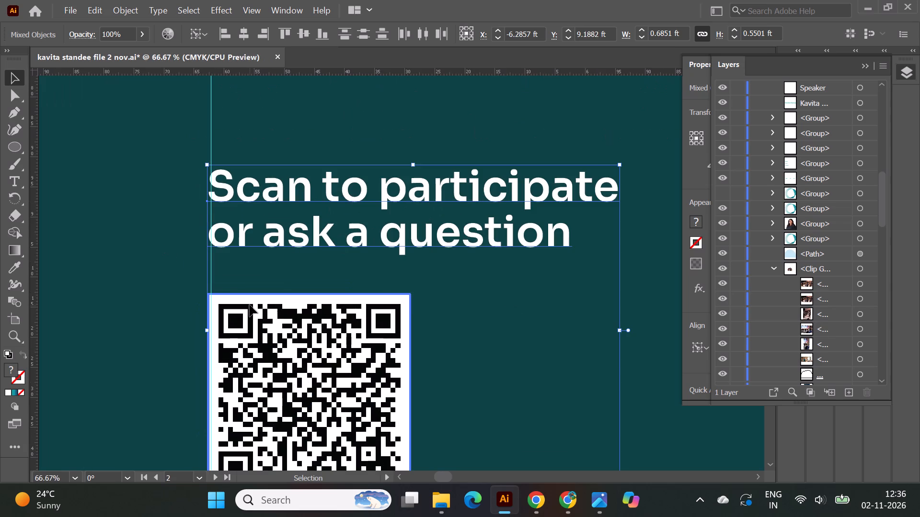
pyautogui.click(252, 306)
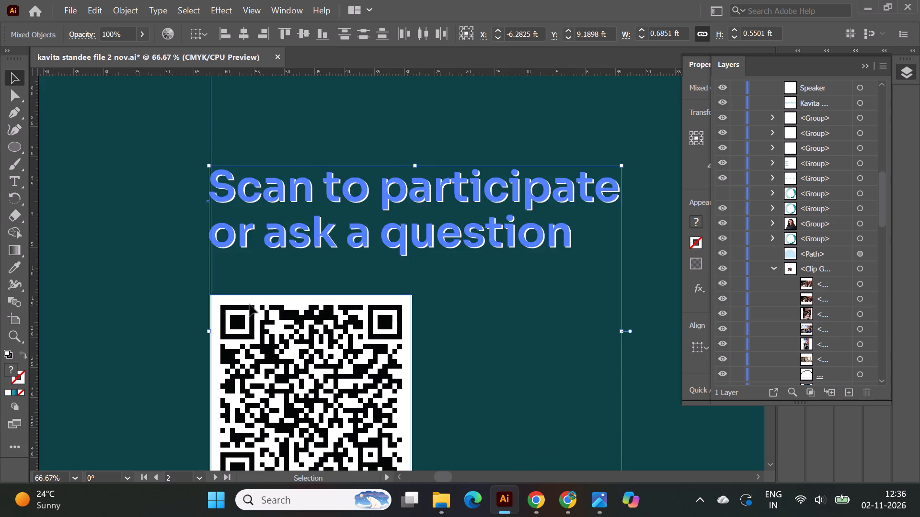
pyautogui.keyDown('alt'); pyautogui.scroll(-5, 248, 248); pyautogui.keyUp('alt')
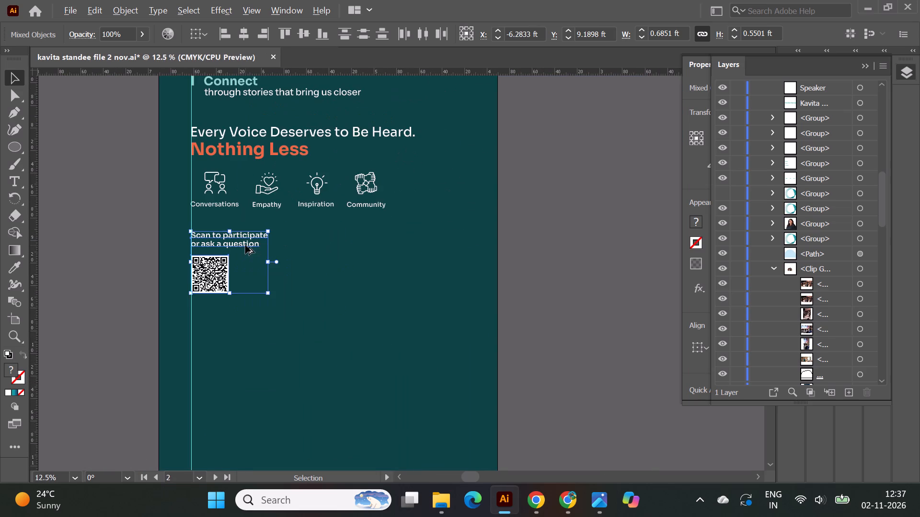
pyautogui.keyDown('alt'); pyautogui.scroll(2, 184, 240); pyautogui.keyUp('alt')
pyautogui.keyDown('alt'); pyautogui.scroll(-3, 263, 252); pyautogui.keyUp('alt')
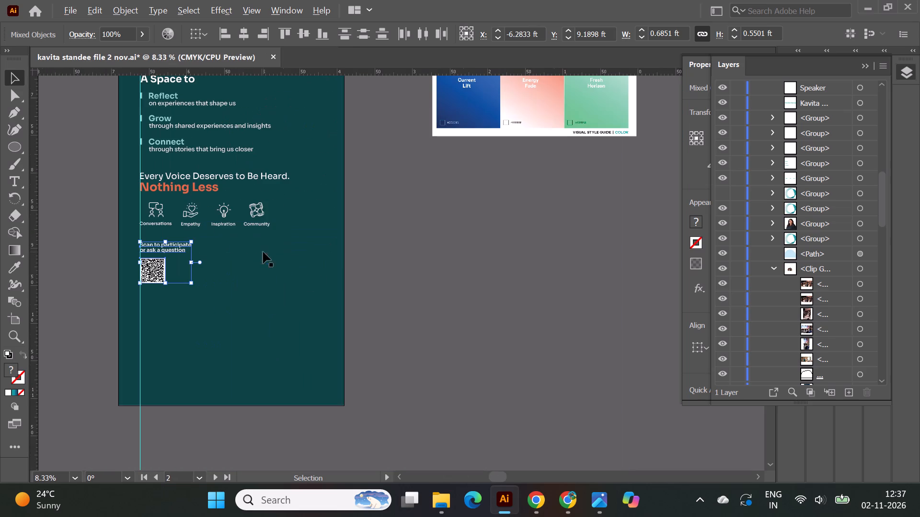
pyautogui.click(460, 321)
# Show the gradient ring group again and nudge it slightly up on the standee.
pyautogui.click(720, 191)
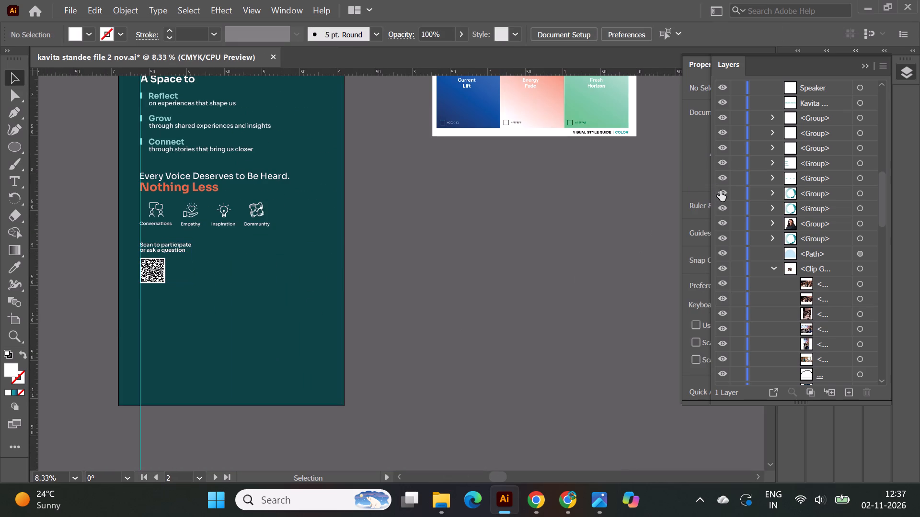
pyautogui.click(264, 292)
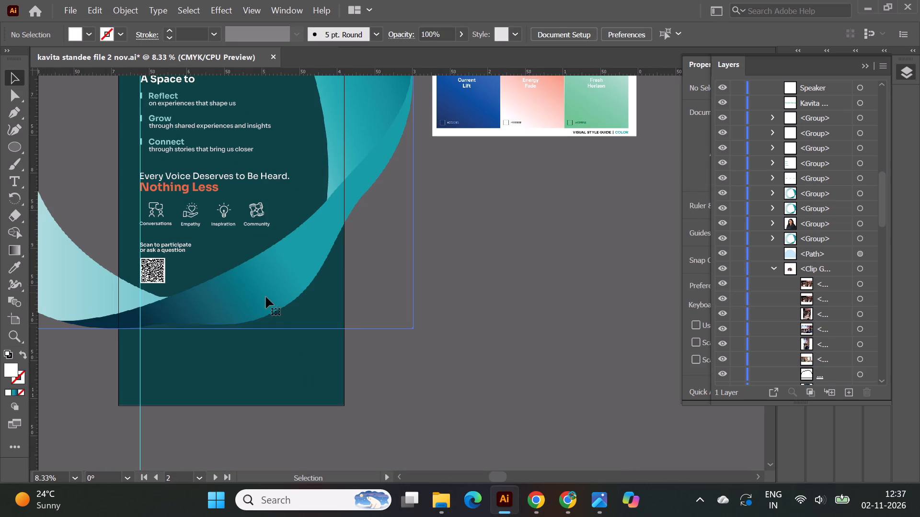
pyautogui.click(269, 300)
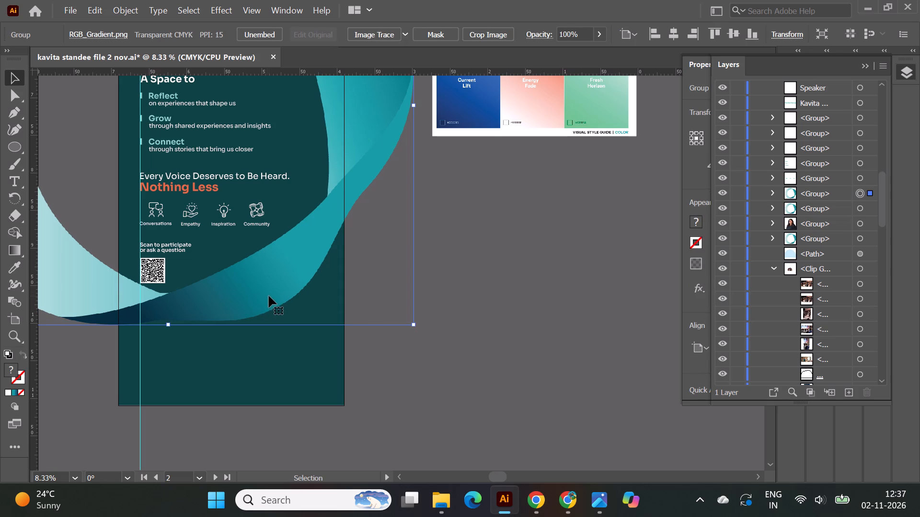
pyautogui.click(464, 390)
# Examine the ring's lower curve and the empty area beneath it at the bottom of the standee.
pyautogui.keyDown('alt'); pyautogui.scroll(-1, 577, 385); pyautogui.keyUp('alt')
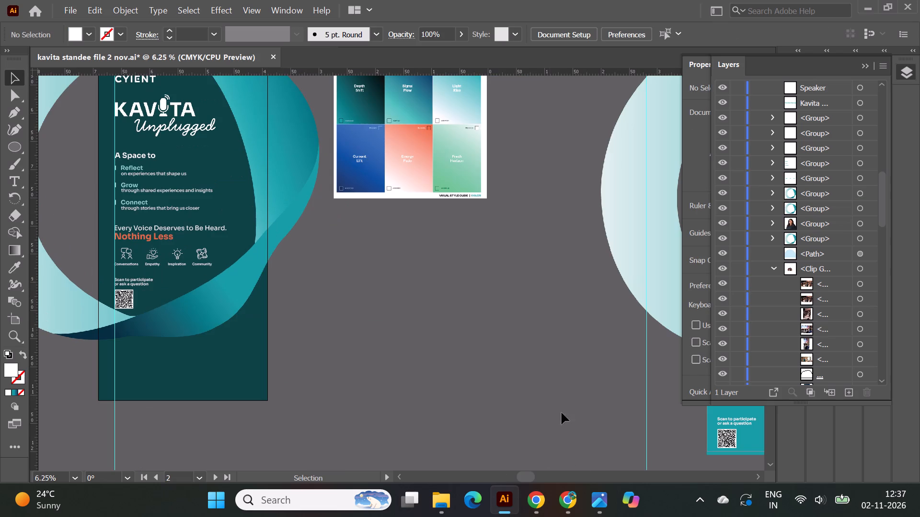
pyautogui.moveTo(524, 475); pyautogui.dragTo(465, 478)
pyautogui.scroll(-3, 466, 462)
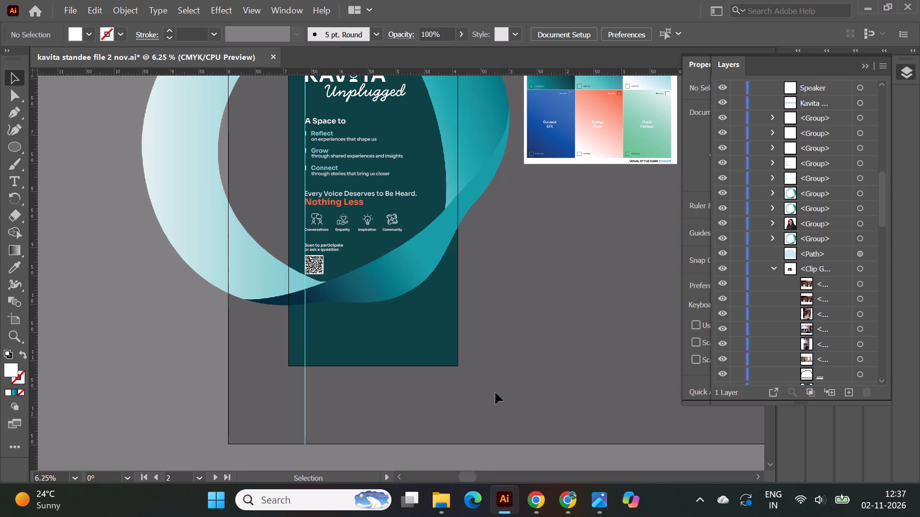
pyautogui.keyDown('alt'); pyautogui.scroll(1, 495, 392); pyautogui.keyUp('alt')
pyautogui.keyDown('alt'); pyautogui.scroll(1, 100, 274); pyautogui.keyUp('alt')
pyautogui.scroll(-2, 120, 254)
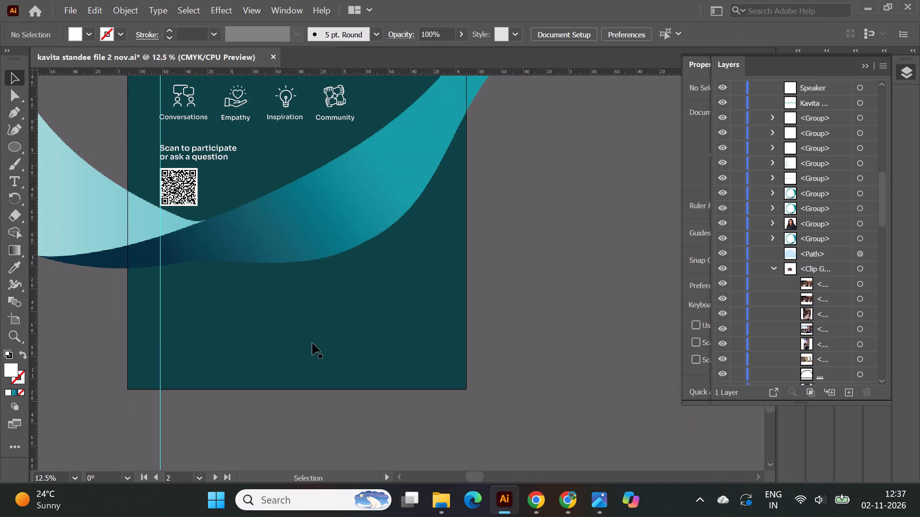
pyautogui.scroll(6, 304, 356)
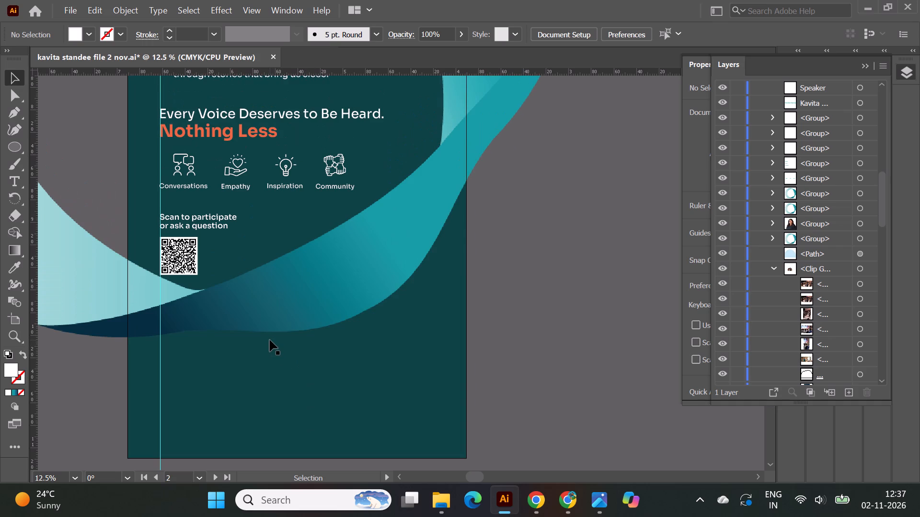
pyautogui.scroll(-5, 234, 342)
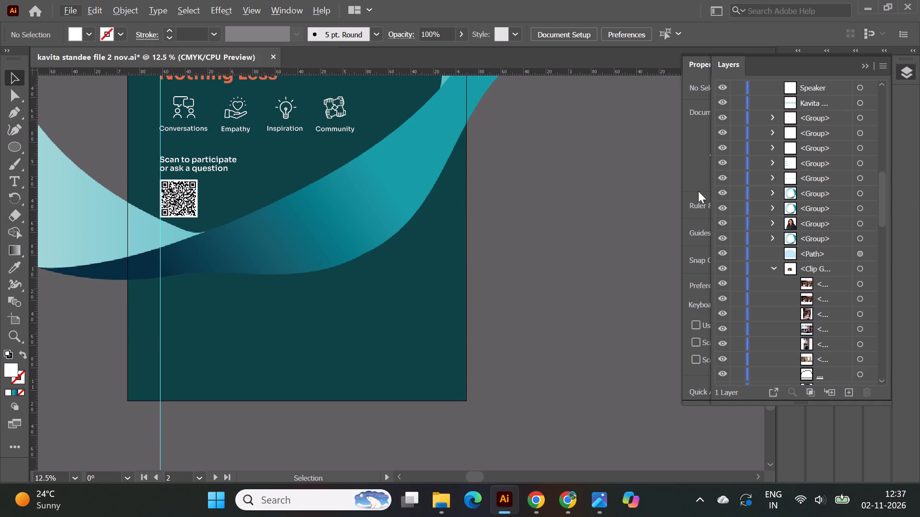
# Start a Curvature tool path where the ring's lower edge meets the standee's left edge.
pyautogui.click(15, 128)
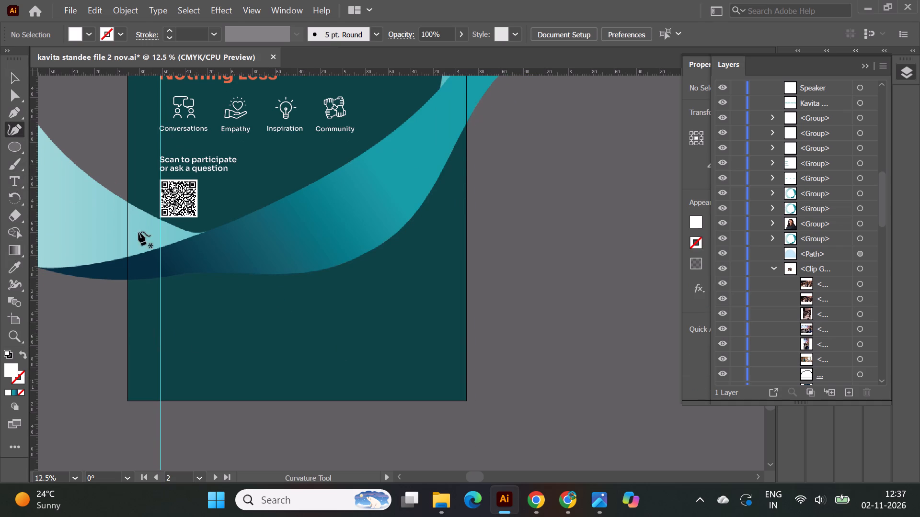
pyautogui.doubleClick(128, 278)
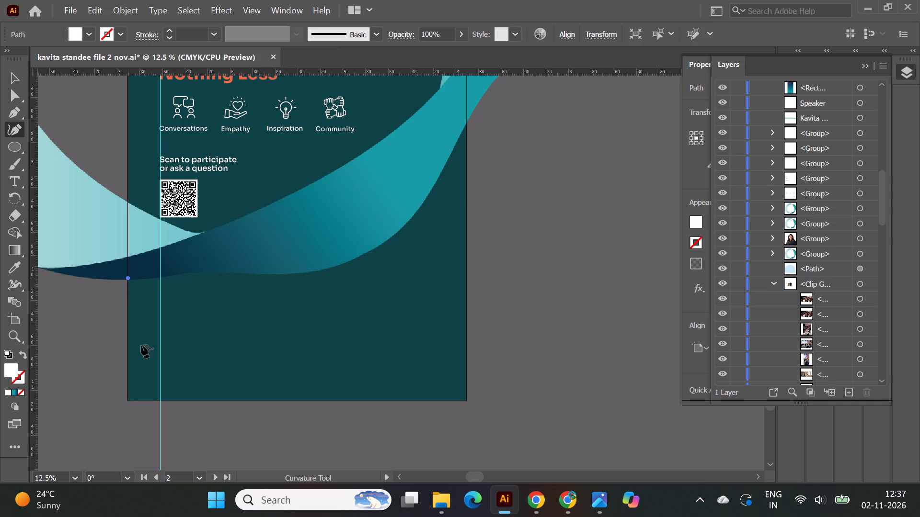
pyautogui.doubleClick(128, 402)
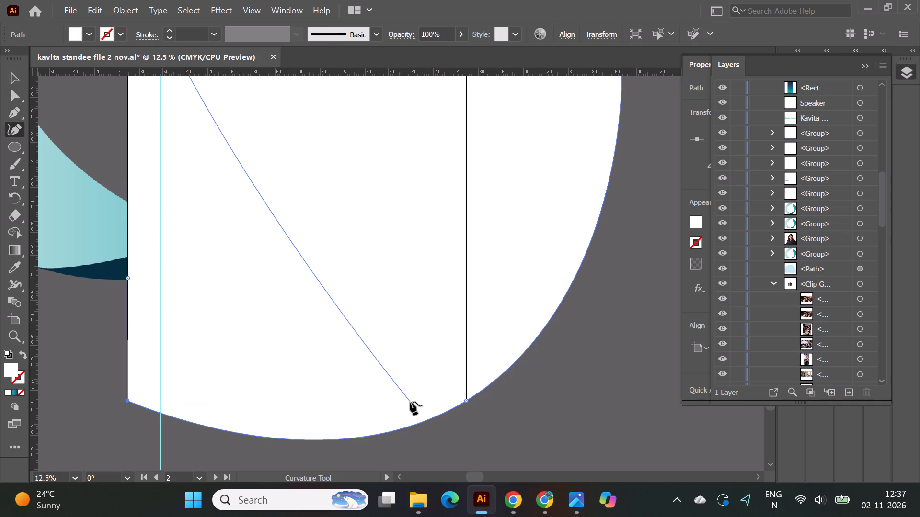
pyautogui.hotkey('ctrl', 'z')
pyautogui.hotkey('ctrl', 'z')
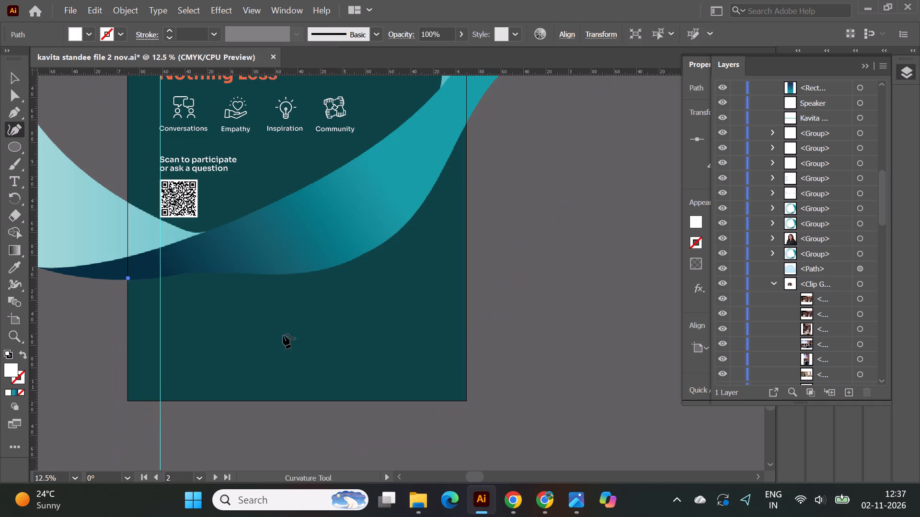
# Continue the Curvature path with five points following the ring's lower edge up towards the standee's right edge.
pyautogui.click(195, 270)
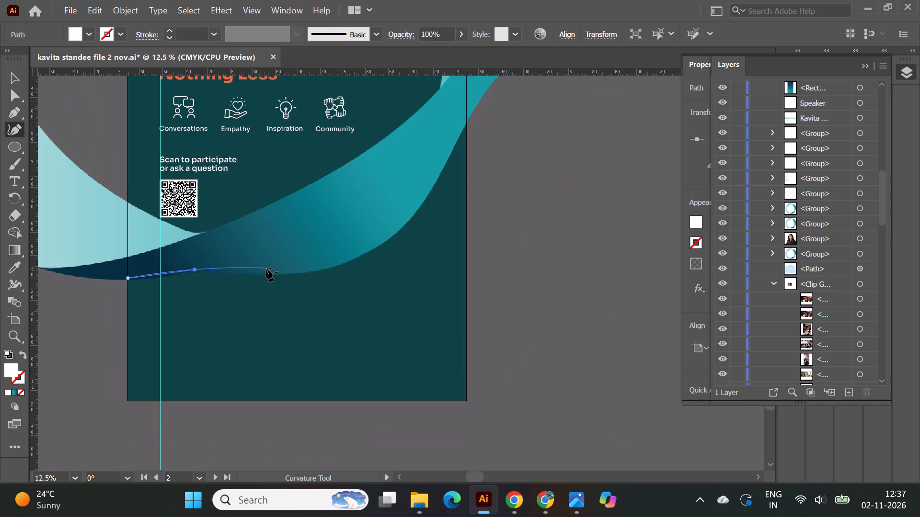
pyautogui.click(266, 268)
pyautogui.click(360, 243)
pyautogui.click(403, 178)
pyautogui.click(433, 133)
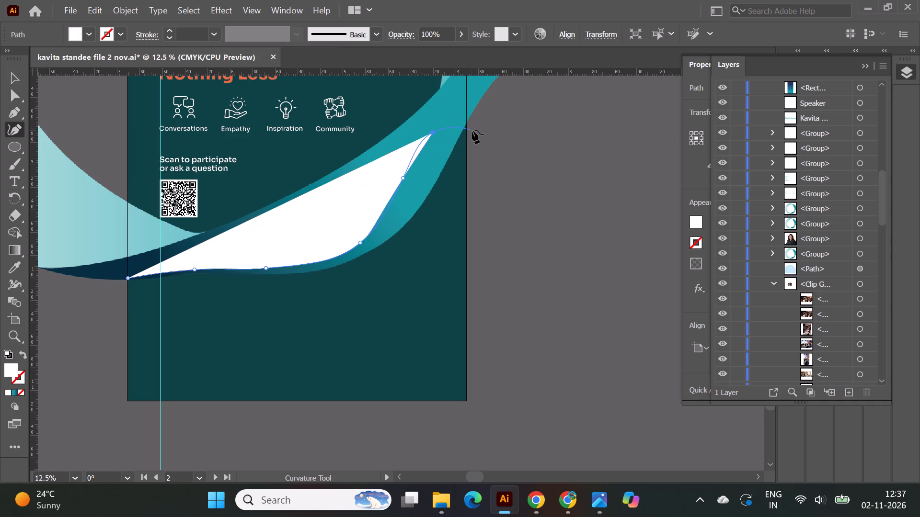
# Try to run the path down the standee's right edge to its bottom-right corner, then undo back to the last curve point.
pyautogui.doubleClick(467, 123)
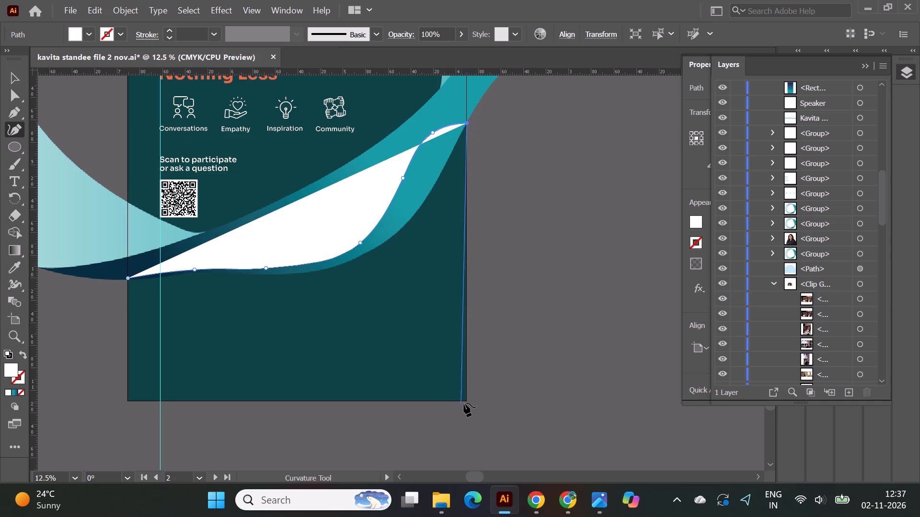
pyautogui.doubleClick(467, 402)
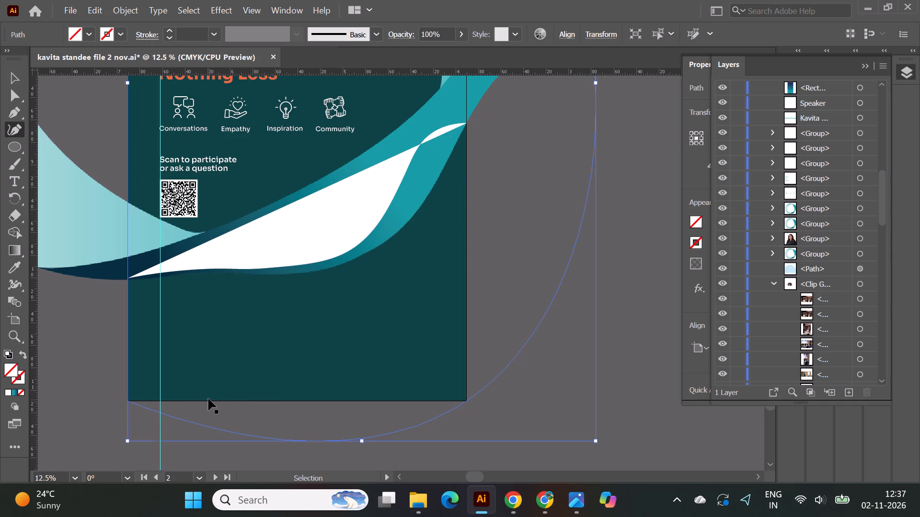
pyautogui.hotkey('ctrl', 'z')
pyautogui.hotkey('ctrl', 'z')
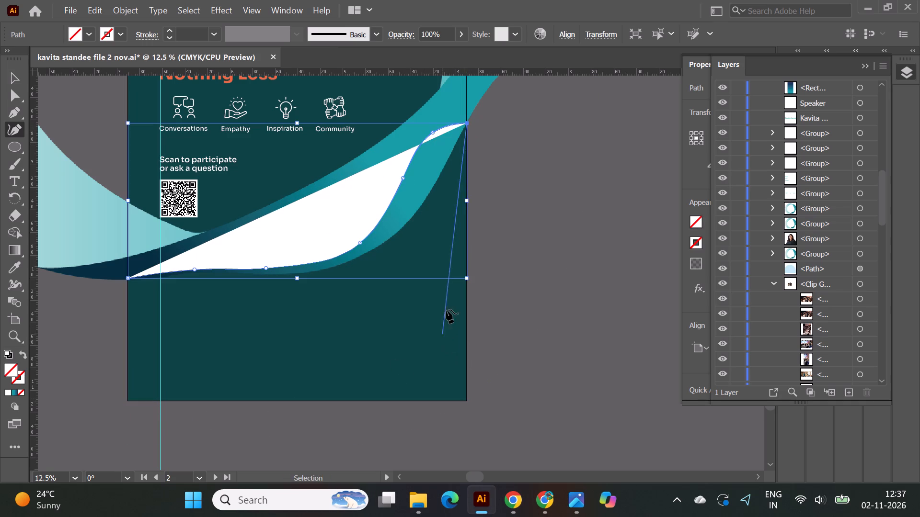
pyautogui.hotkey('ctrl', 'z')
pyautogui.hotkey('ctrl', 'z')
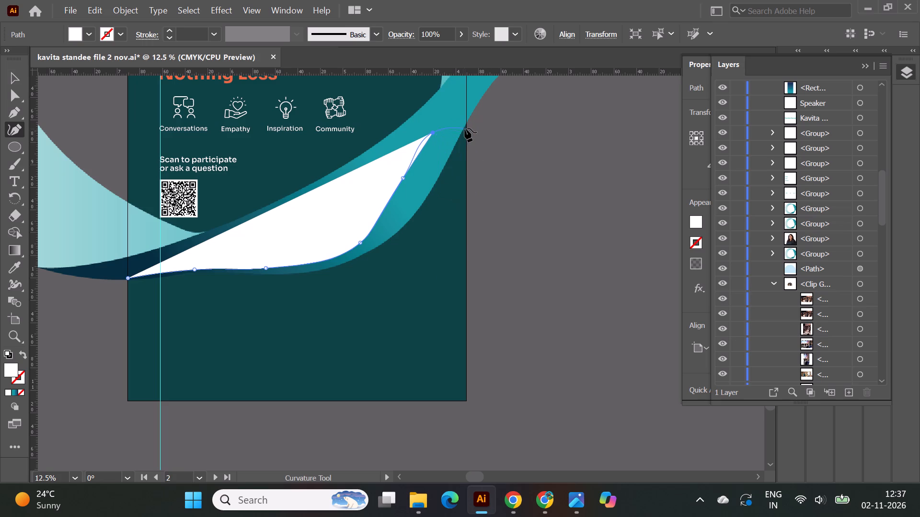
# Extend the path to the standee's right edge, add corner points just inside both bottom corners, and close it with a corner at the start.
pyautogui.doubleClick(466, 123)
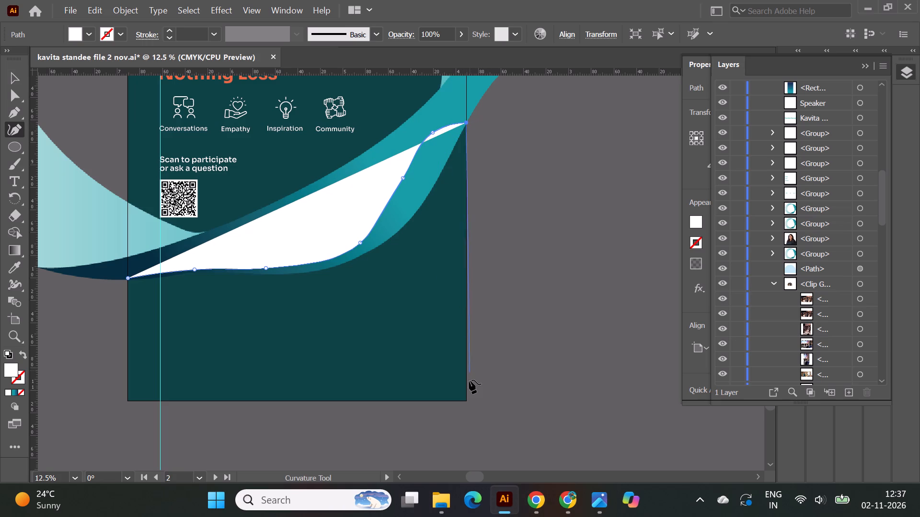
pyautogui.doubleClick(467, 391)
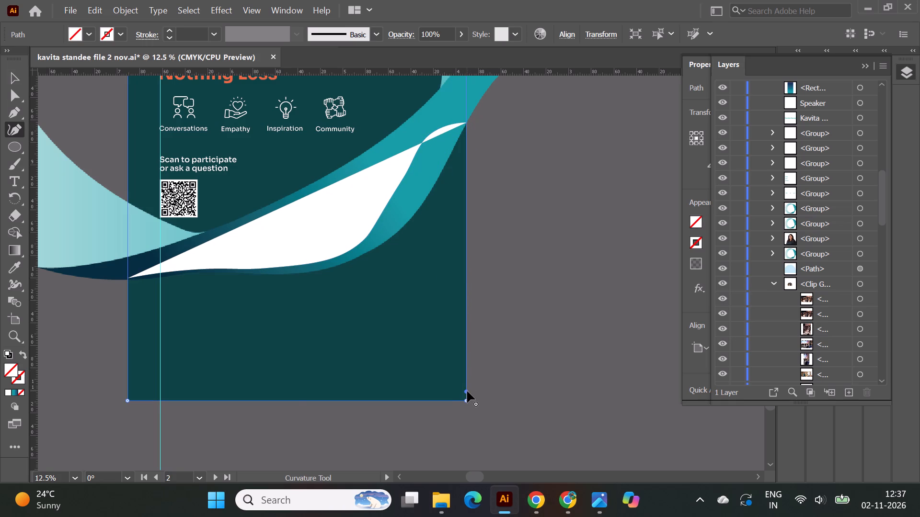
pyautogui.hotkey('ctrl', 'z')
pyautogui.hotkey('ctrl', 'z')
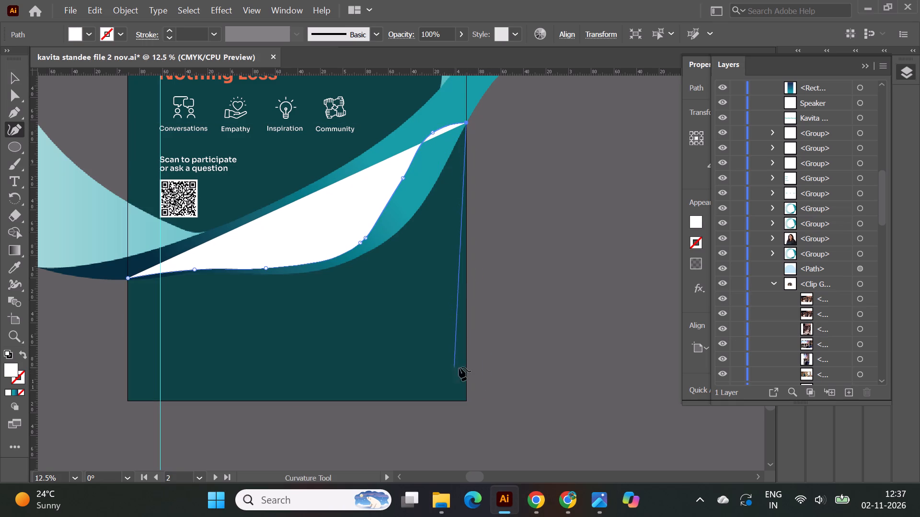
pyautogui.hotkey('ctrl', 'z')
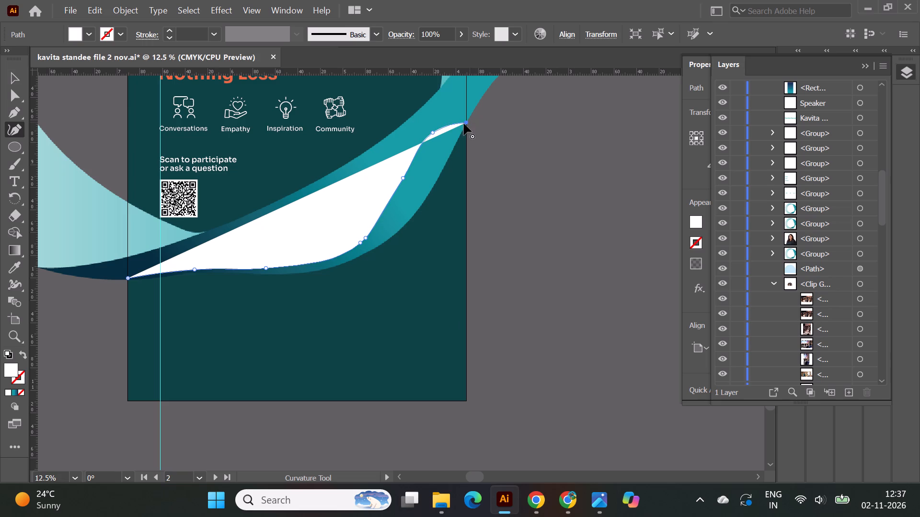
pyautogui.moveTo(467, 124); pyautogui.dragTo(460, 123)
pyautogui.doubleClick(460, 123)
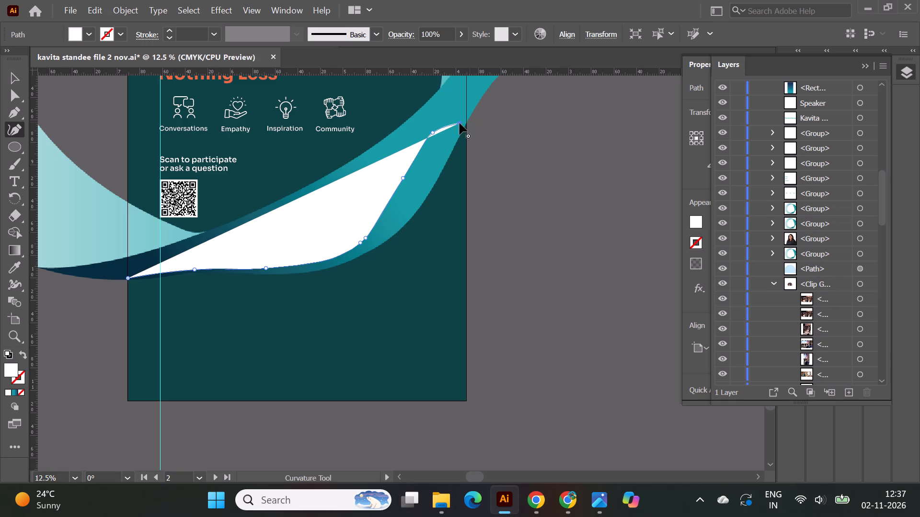
pyautogui.click(458, 125)
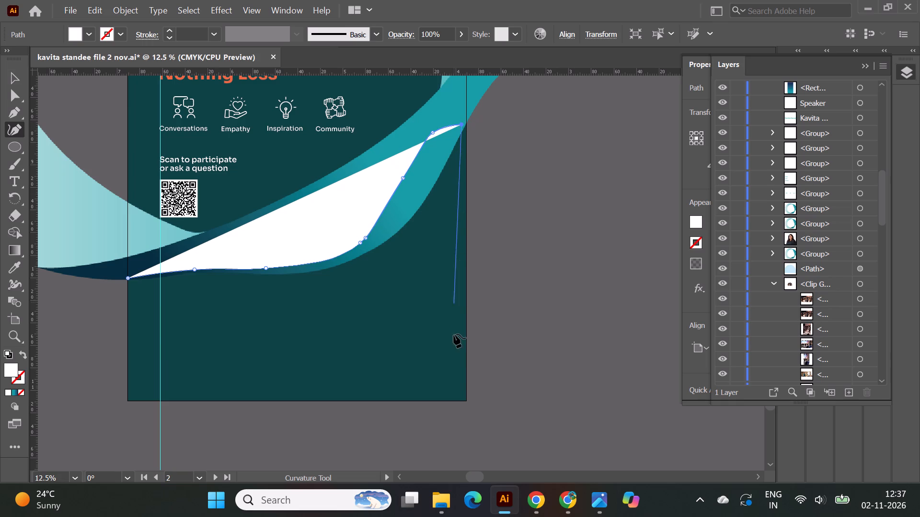
pyautogui.doubleClick(461, 388)
pyautogui.doubleClick(134, 385)
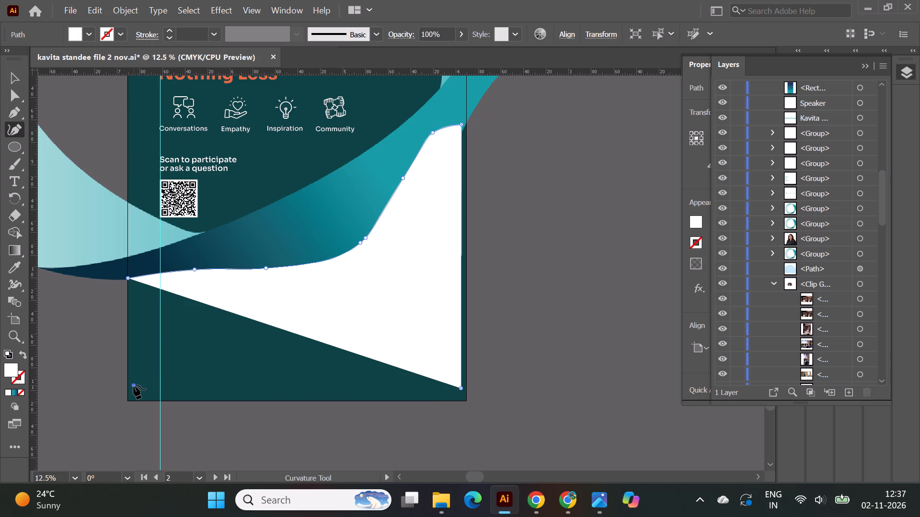
pyautogui.doubleClick(127, 276)
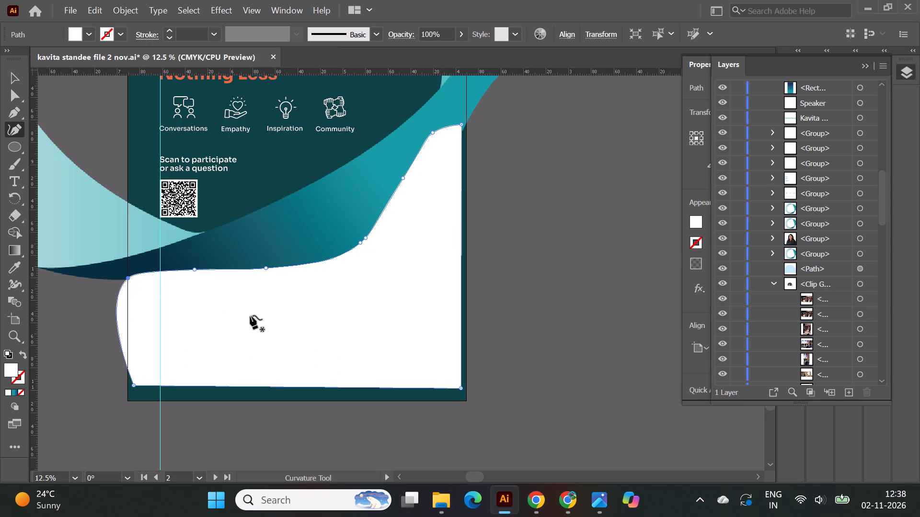
pyautogui.click(128, 277)
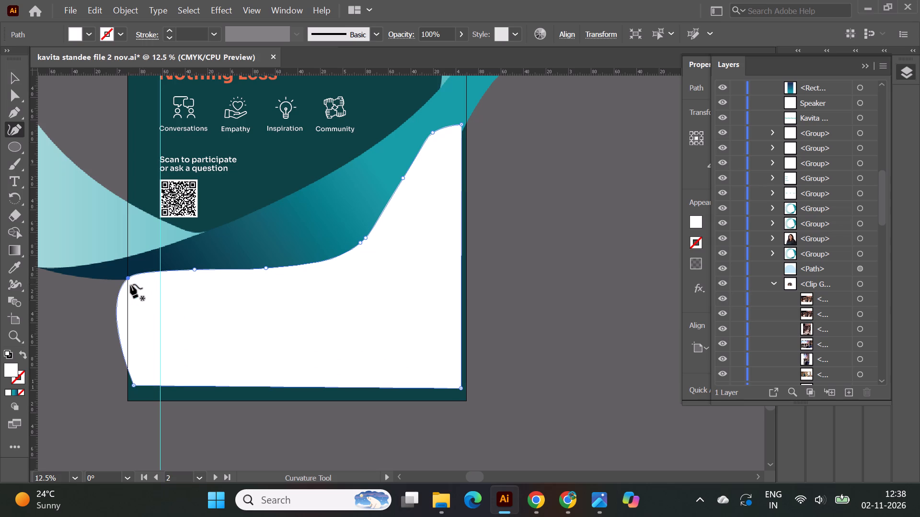
pyautogui.doubleClick(126, 279)
# Move the white shape's bottom-left corner point onto the standee's bottom-left corner.
pyautogui.keyDown('alt'); pyautogui.scroll(2, 121, 402); pyautogui.keyUp('alt')
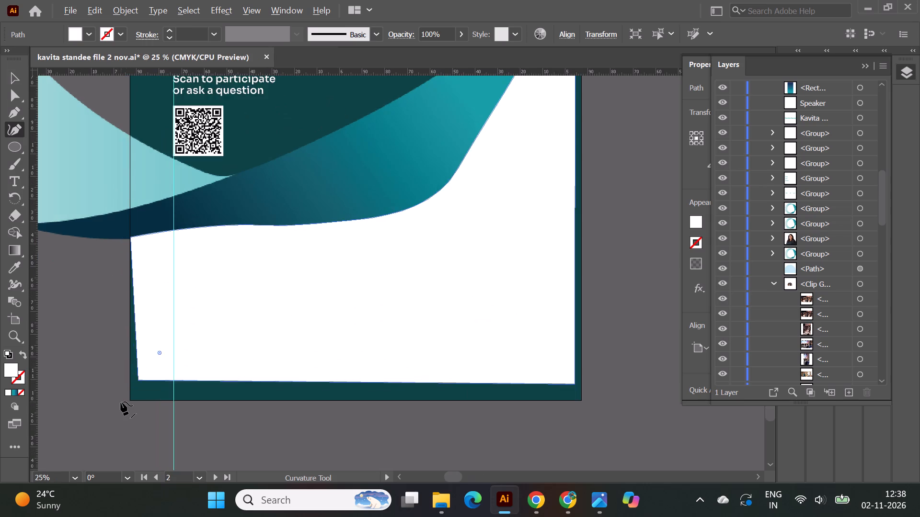
pyautogui.keyDown('alt'); pyautogui.scroll(4, 121, 402); pyautogui.keyUp('alt')
pyautogui.moveTo(223, 271); pyautogui.dragTo(199, 326)
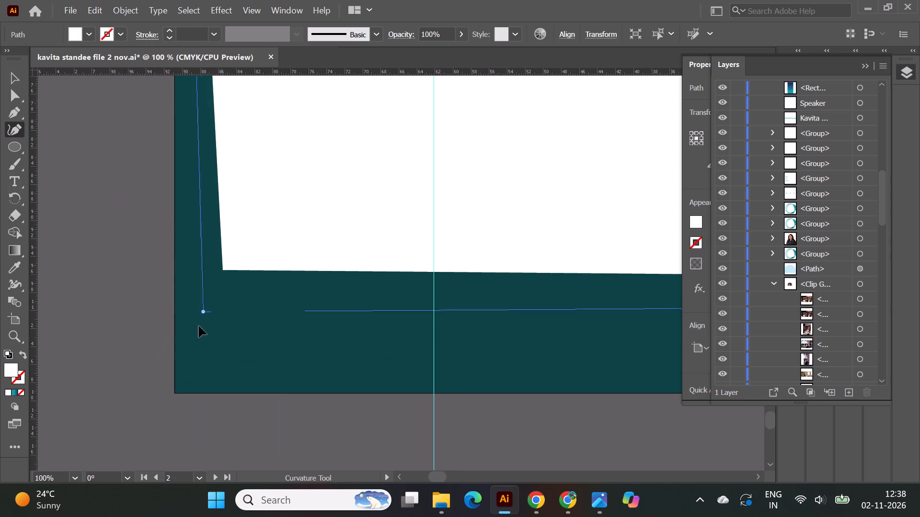
pyautogui.moveTo(199, 326); pyautogui.dragTo(175, 392)
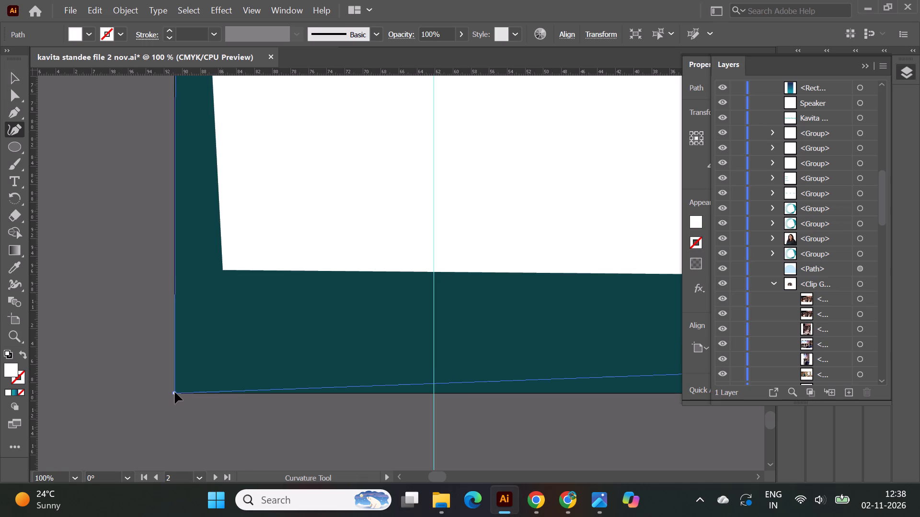
pyautogui.moveTo(175, 392); pyautogui.dragTo(175, 393)
# Move the white shape's bottom-right corner point onto the standee's bottom-right corner.
pyautogui.keyDown('alt'); pyautogui.scroll(-4, 118, 355); pyautogui.keyUp('alt')
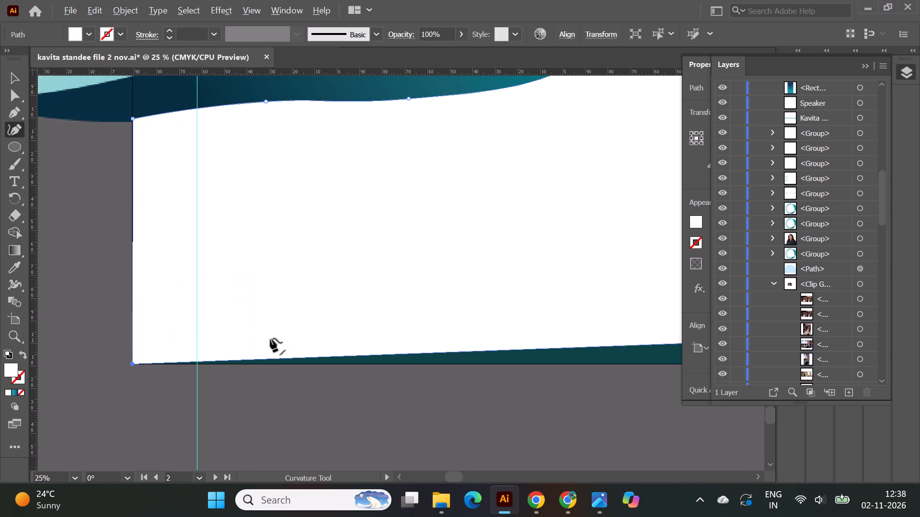
pyautogui.keyDown('alt'); pyautogui.scroll(-2, 199, 322); pyautogui.keyUp('alt')
pyautogui.keyDown('alt'); pyautogui.scroll(2, 457, 323); pyautogui.keyUp('alt')
pyautogui.keyDown('alt'); pyautogui.scroll(1, 504, 339); pyautogui.keyUp('alt')
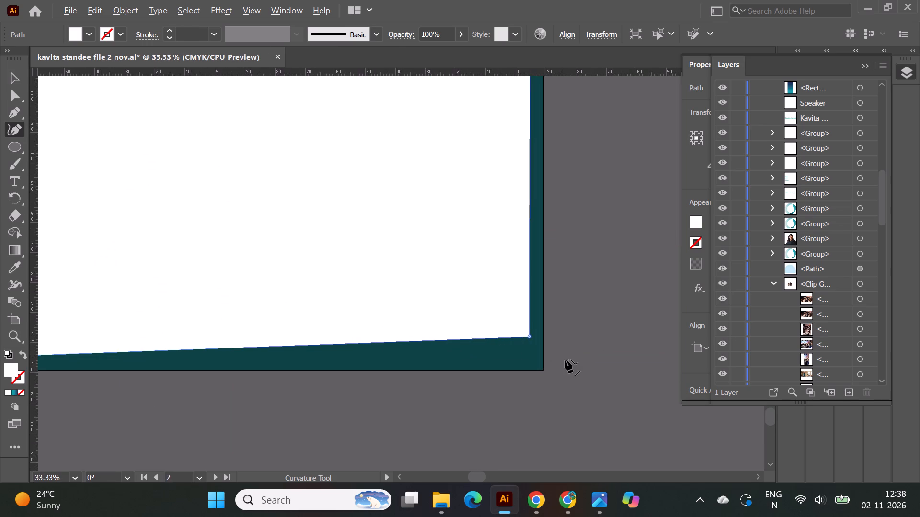
pyautogui.keyDown('alt'); pyautogui.scroll(1, 565, 360); pyautogui.keyUp('alt')
pyautogui.moveTo(514, 326); pyautogui.dragTo(532, 375)
# Move the white shape's top-right point to where the ring's outer edge crosses the standee's right edge.
pyautogui.keyDown('alt'); pyautogui.scroll(-4, 530, 382); pyautogui.keyUp('alt')
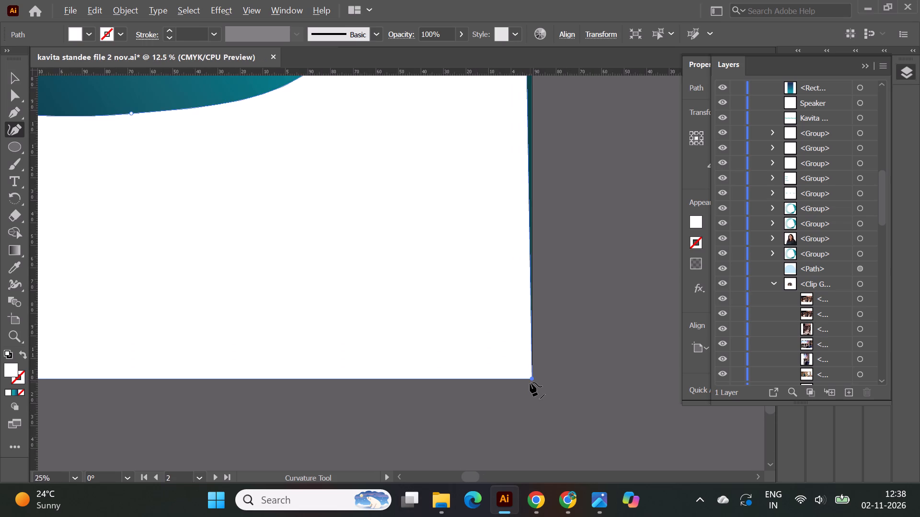
pyautogui.scroll(5, 530, 382)
pyautogui.keyDown('alt'); pyautogui.scroll(4, 485, 177); pyautogui.keyUp('alt')
pyautogui.keyDown('alt'); pyautogui.scroll(1, 508, 144); pyautogui.keyUp('alt')
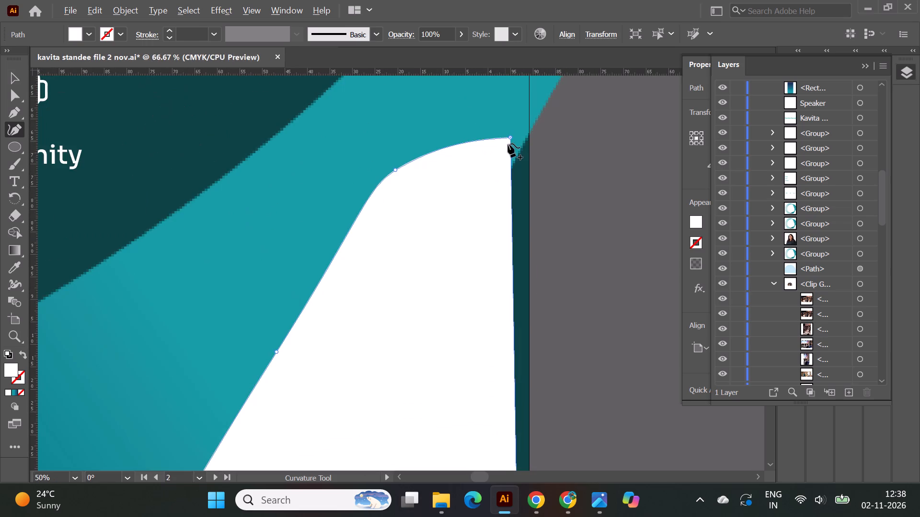
pyautogui.keyDown('alt'); pyautogui.scroll(1, 508, 144); pyautogui.keyUp('alt')
pyautogui.moveTo(512, 132); pyautogui.dragTo(549, 121)
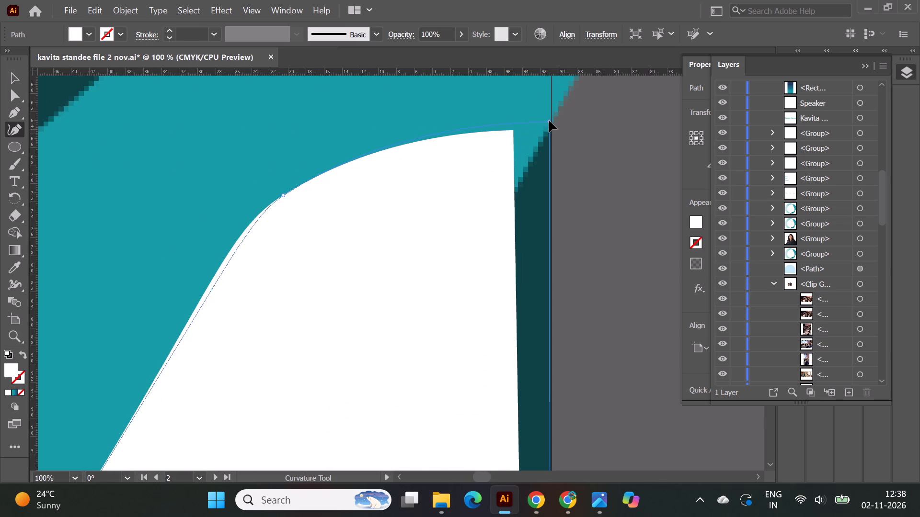
pyautogui.moveTo(549, 121); pyautogui.dragTo(552, 118)
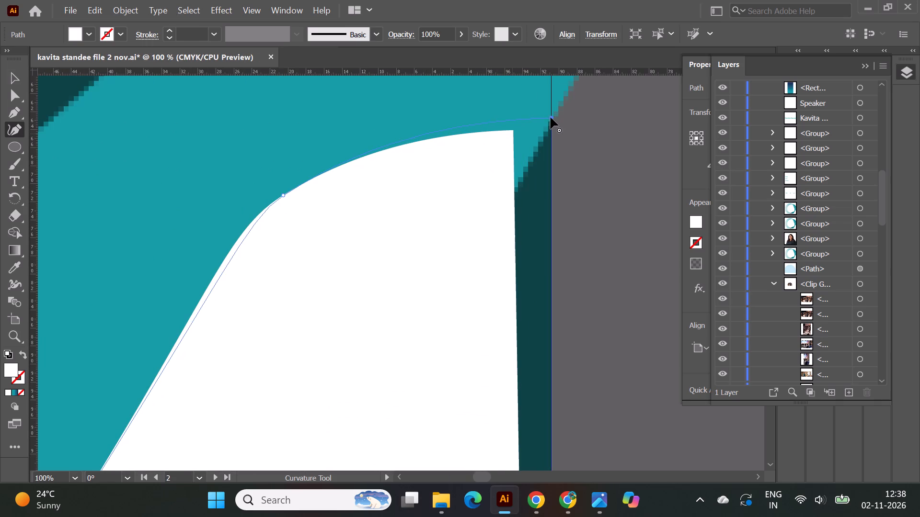
# Fill the curved shape beneath the ring with a mid-grey swatch.
pyautogui.keyDown('alt'); pyautogui.scroll(-8, 560, 187); pyautogui.keyUp('alt')
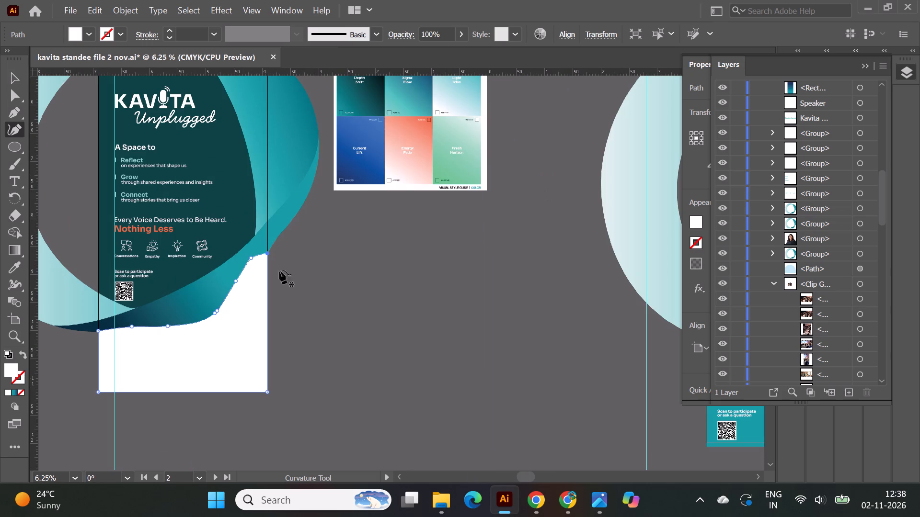
pyautogui.click(76, 36)
pyautogui.click(71, 98)
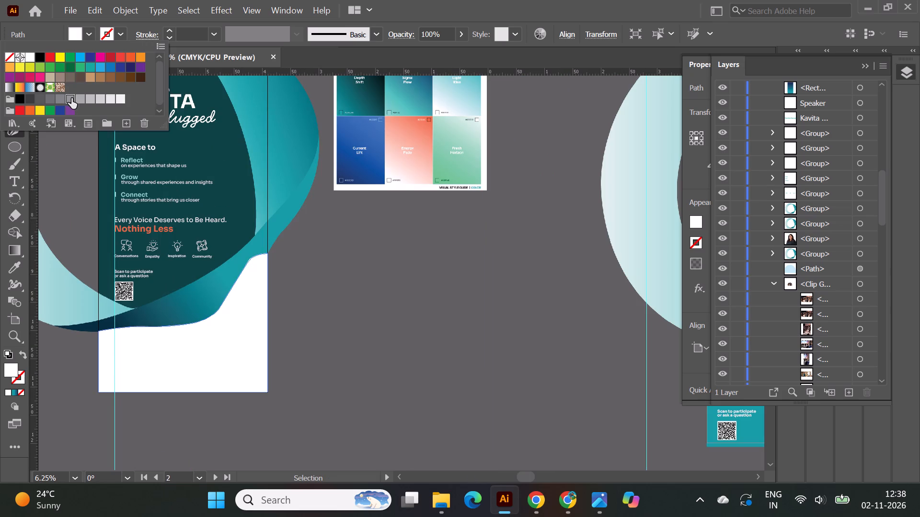
pyautogui.click(358, 293)
pyautogui.click(7, 79)
pyautogui.click(384, 319)
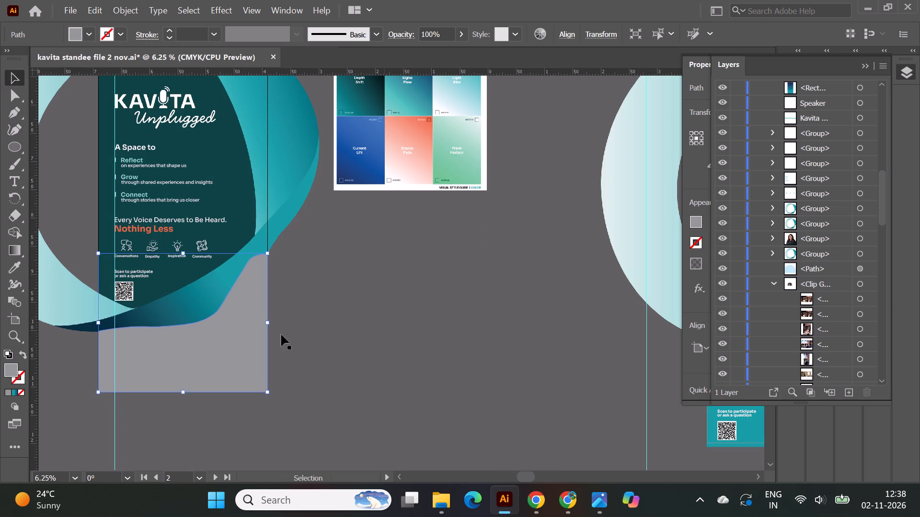
# Move the grey shape down the layer stack to directly below the ring group and above the light blue path.
pyautogui.click(239, 362)
pyautogui.scroll(3, 800, 271)
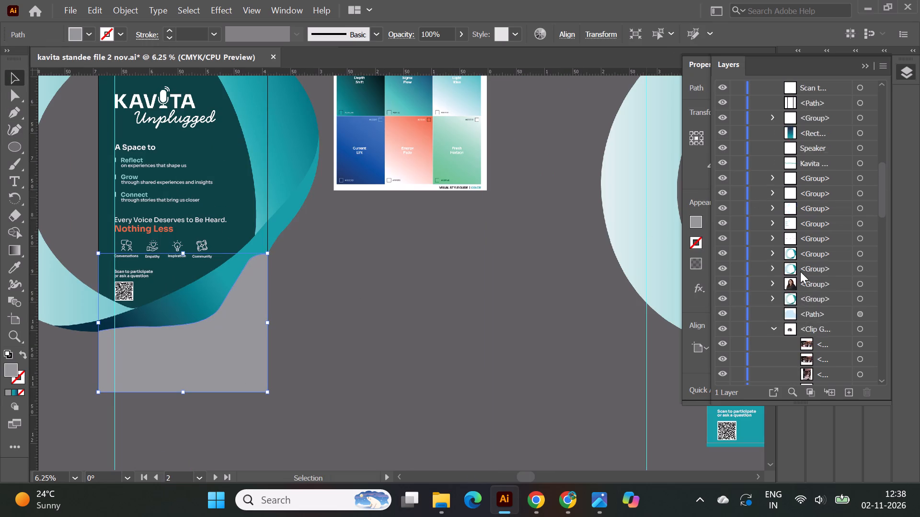
pyautogui.scroll(12, 800, 271)
pyautogui.click(807, 103)
pyautogui.moveTo(820, 99); pyautogui.dragTo(820, 106)
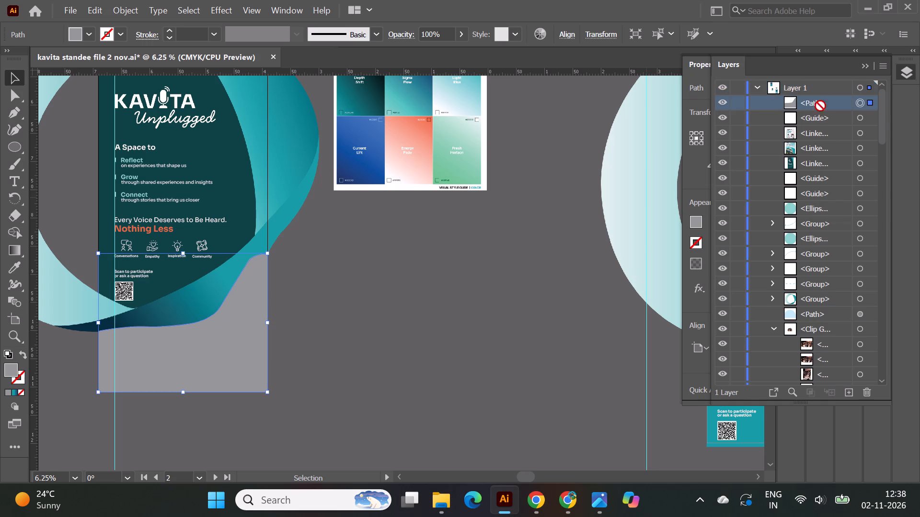
pyautogui.moveTo(820, 106); pyautogui.dragTo(821, 306)
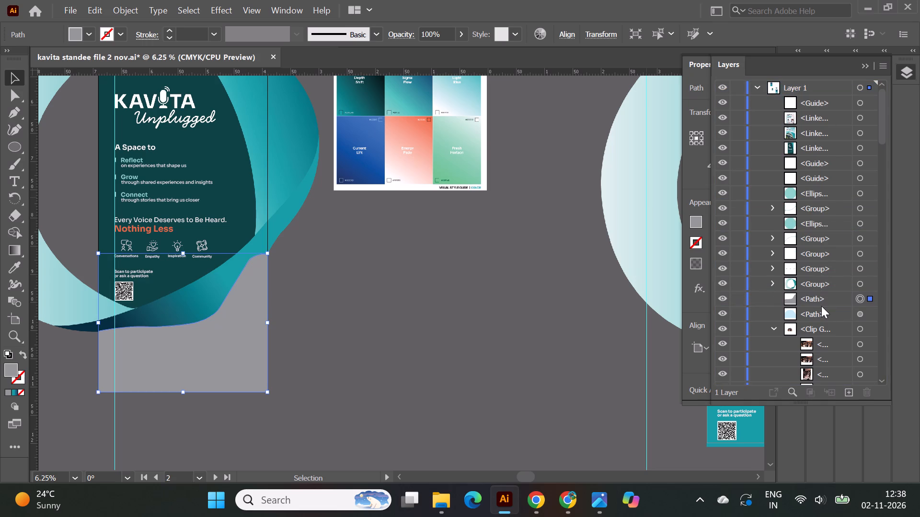
# Move the grey curved shape down the layer stack to directly below the ring group of the dark teal standee.
pyautogui.scroll(-2, 819, 297)
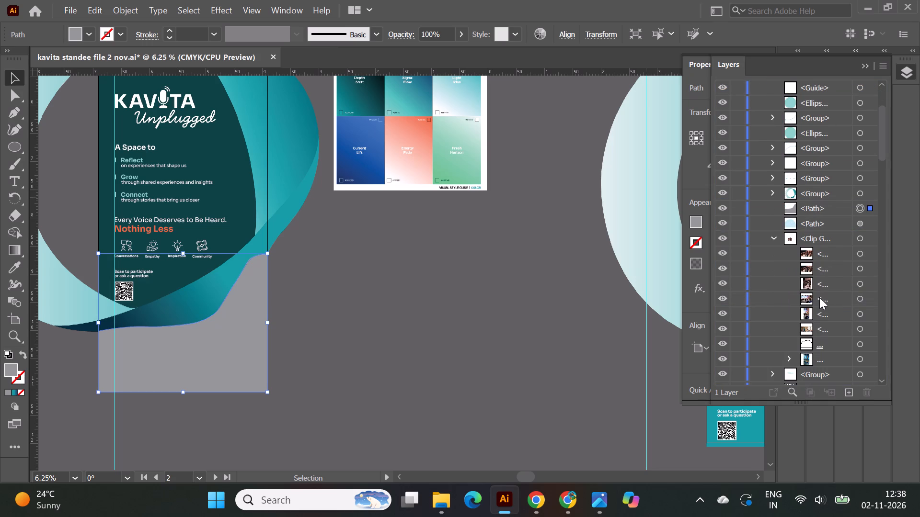
pyautogui.scroll(1, 819, 297)
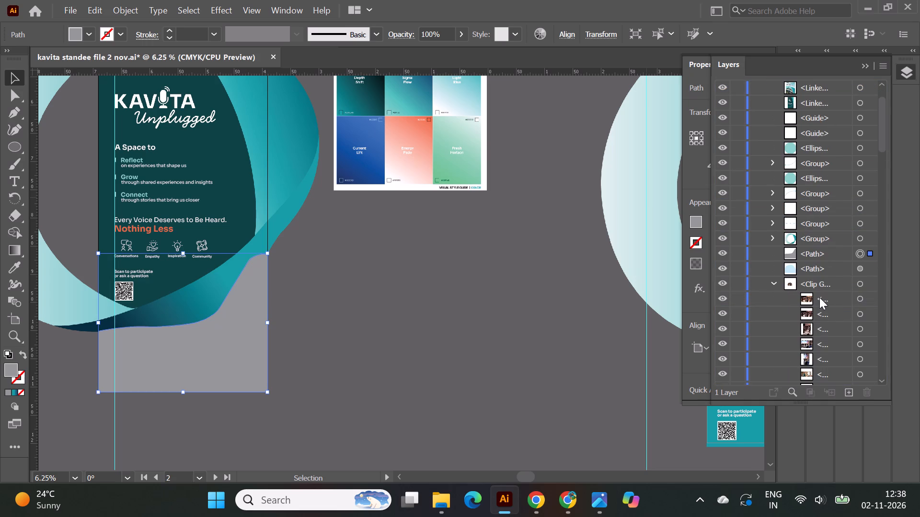
pyautogui.scroll(-2, 819, 297)
pyautogui.click(817, 161)
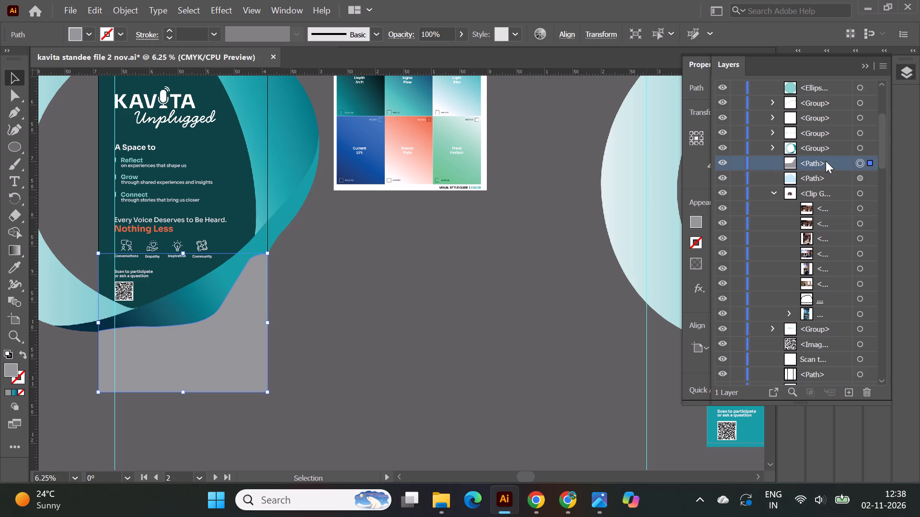
pyautogui.moveTo(826, 161); pyautogui.dragTo(827, 346)
pyautogui.moveTo(815, 164); pyautogui.dragTo(818, 344)
pyautogui.click(824, 159)
pyautogui.moveTo(835, 164); pyautogui.dragTo(832, 348)
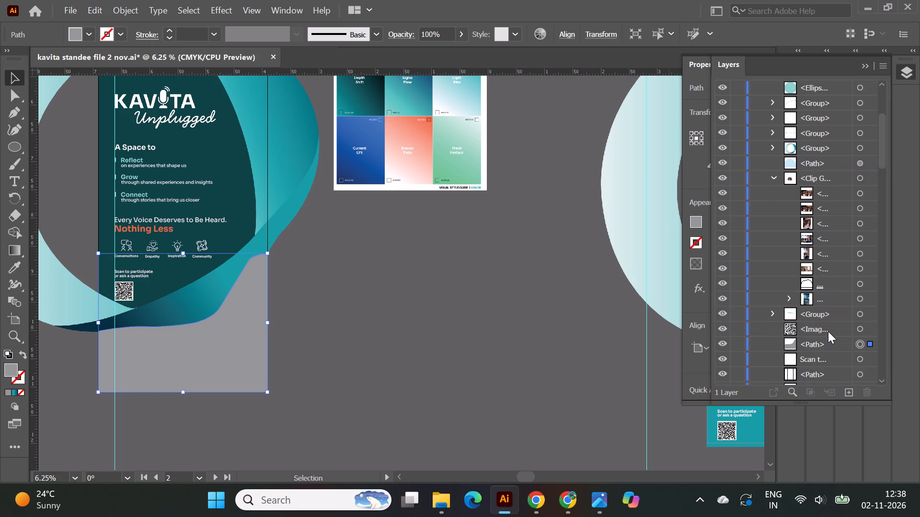
pyautogui.scroll(-3, 828, 331)
pyautogui.click(817, 205)
pyautogui.moveTo(823, 207); pyautogui.dragTo(821, 326)
pyautogui.scroll(-1, 821, 318)
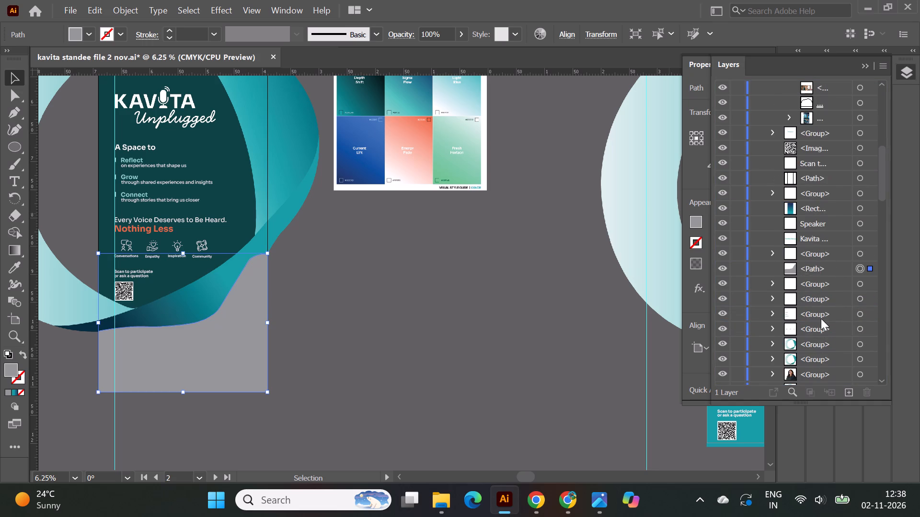
pyautogui.scroll(-3, 821, 318)
pyautogui.click(820, 135)
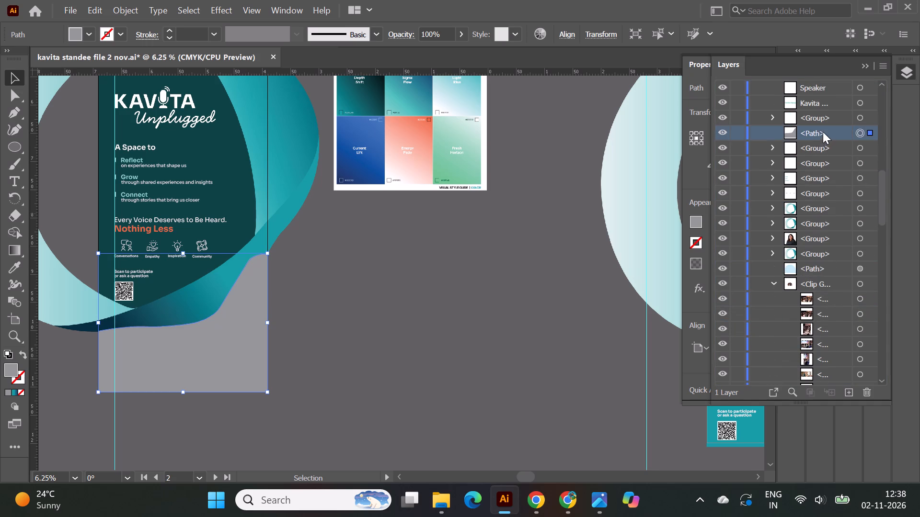
pyautogui.moveTo(823, 132); pyautogui.dragTo(817, 215)
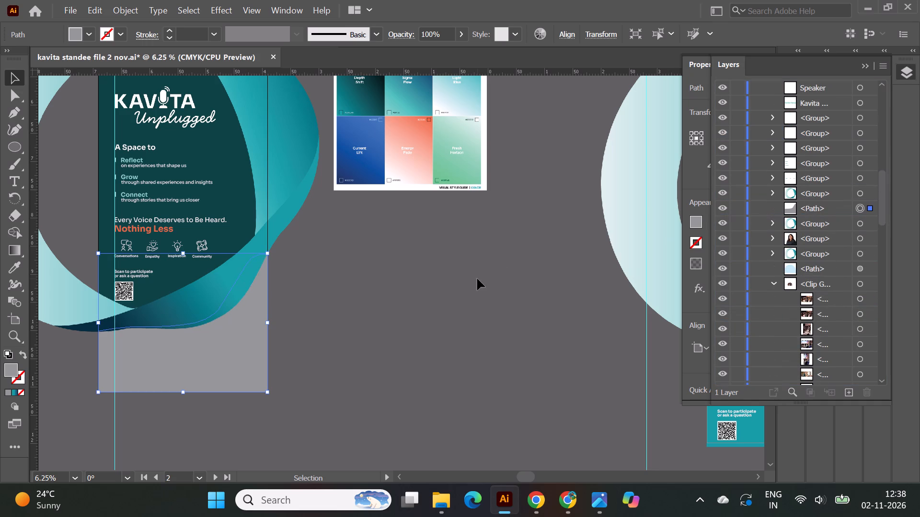
pyautogui.click(477, 279)
# Move the grey shape's top-left point out to just past the standee's left edge with the Curvature tool.
pyautogui.keyDown('alt'); pyautogui.scroll(4, 104, 340); pyautogui.keyUp('alt')
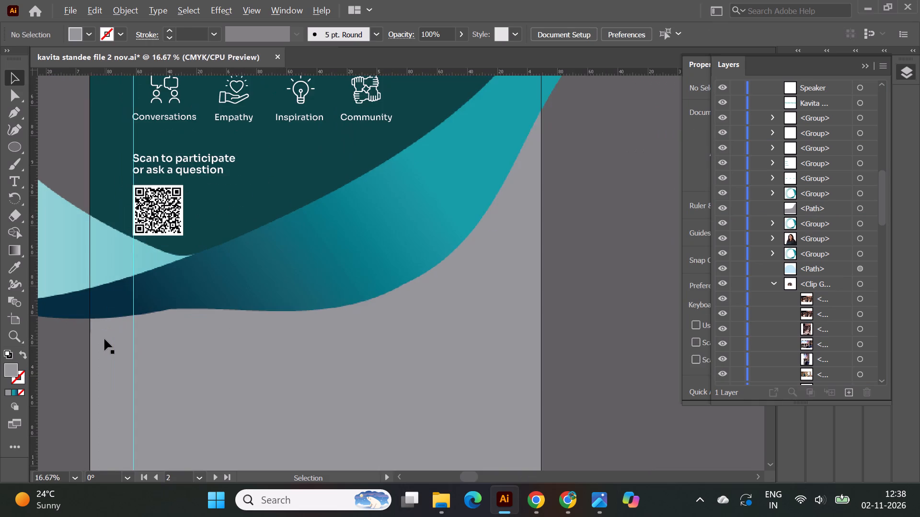
pyautogui.click(232, 337)
pyautogui.keyDown('alt'); pyautogui.scroll(-1, 306, 253); pyautogui.keyUp('alt')
pyautogui.scroll(-2, 306, 253)
pyautogui.keyDown('alt'); pyautogui.scroll(2, 105, 325); pyautogui.keyUp('alt')
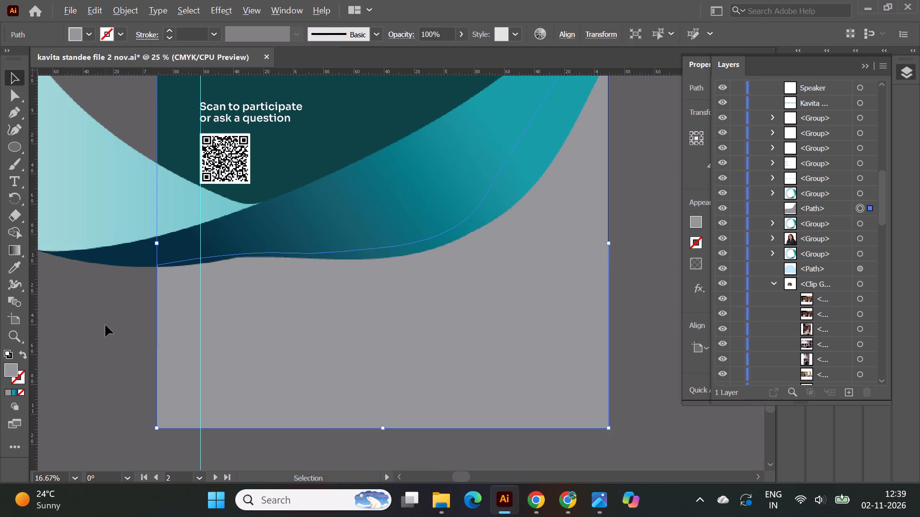
pyautogui.keyDown('alt'); pyautogui.scroll(1, 105, 325); pyautogui.keyUp('alt')
pyautogui.keyDown('alt'); pyautogui.scroll(3, 298, 144); pyautogui.keyUp('alt')
pyautogui.click(229, 239)
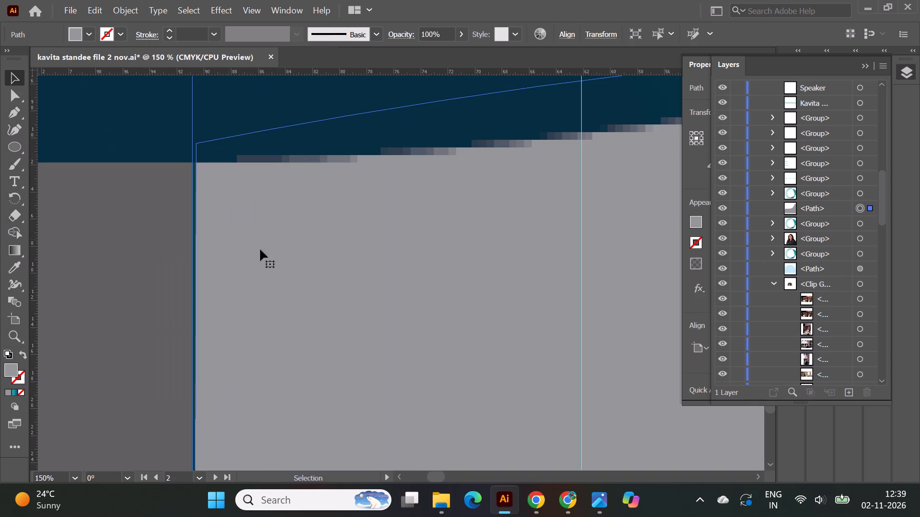
pyautogui.click(76, 252)
pyautogui.click(228, 211)
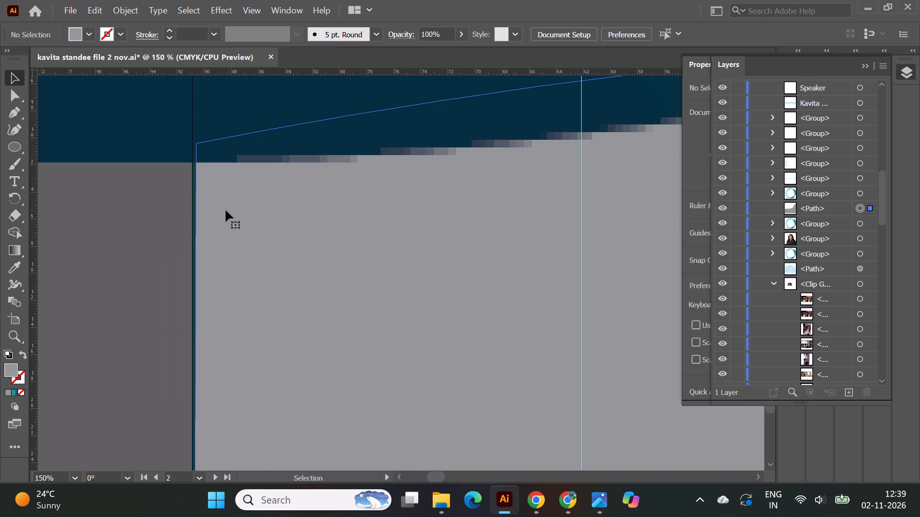
pyautogui.click(17, 167)
pyautogui.click(14, 130)
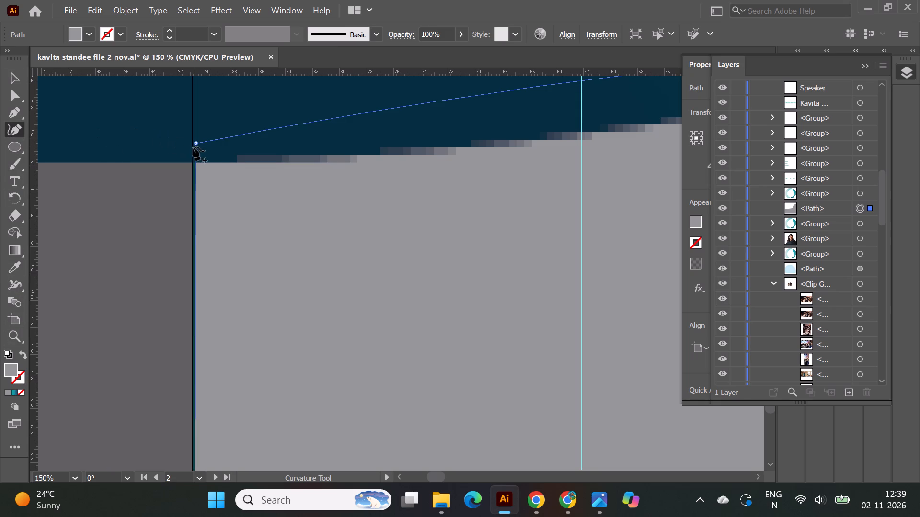
pyautogui.moveTo(196, 143); pyautogui.dragTo(190, 142)
# Move the grey shape's bottom-left corner point out to just past the standee's left edge.
pyautogui.scroll(-9, 241, 181)
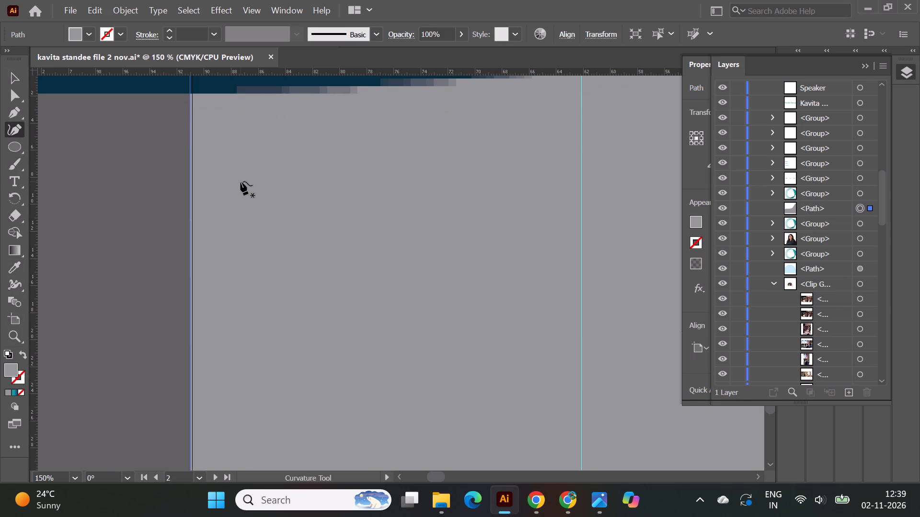
pyautogui.scroll(-20, 241, 181)
pyautogui.scroll(-4, 241, 181)
pyautogui.keyDown('alt'); pyautogui.scroll(-2, 171, 214); pyautogui.keyUp('alt')
pyautogui.scroll(-2, 171, 214)
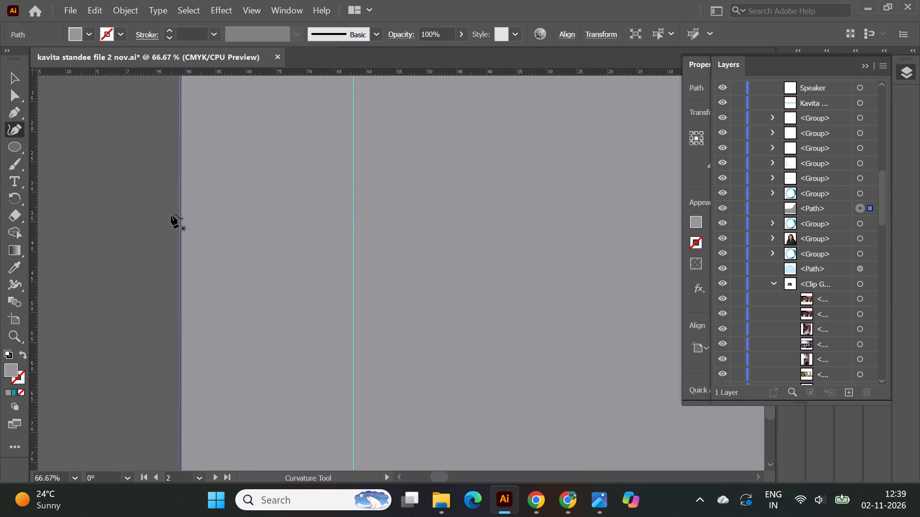
pyautogui.scroll(-11, 171, 214)
pyautogui.keyDown('alt'); pyautogui.scroll(-2, 171, 214); pyautogui.keyUp('alt')
pyautogui.keyDown('alt'); pyautogui.scroll(3, 155, 329); pyautogui.keyUp('alt')
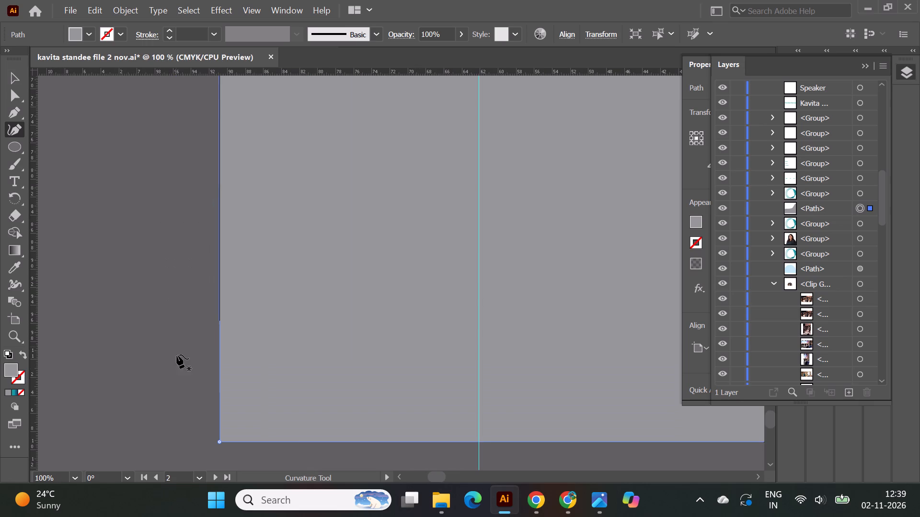
pyautogui.keyDown('alt'); pyautogui.scroll(2, 213, 407); pyautogui.keyUp('alt')
pyautogui.scroll(-5, 213, 400)
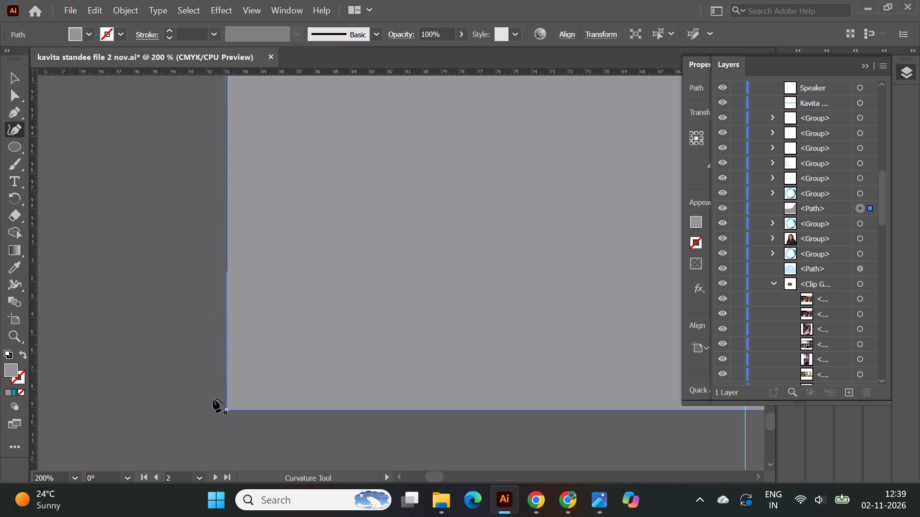
pyautogui.scroll(-4, 213, 399)
pyautogui.click(227, 375)
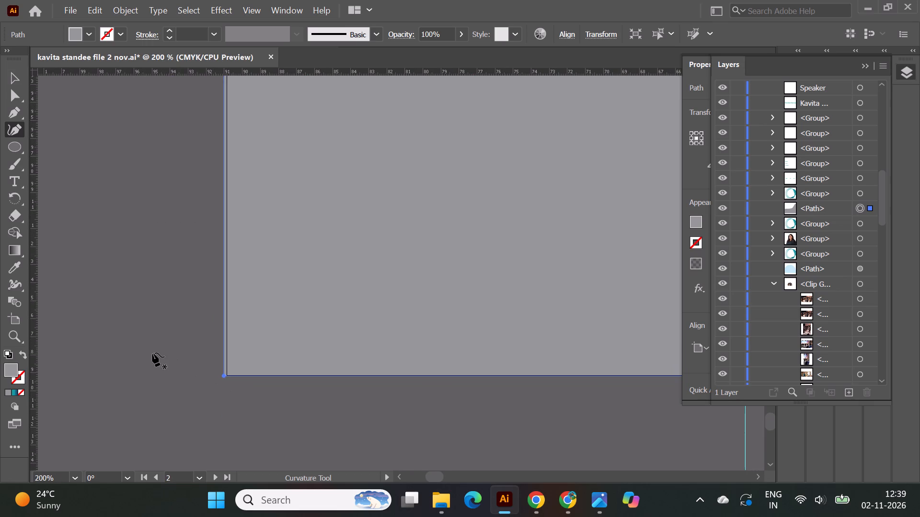
# Examine the grey shape's right edge and bottom-right corner, and how the shape sits beneath the ring across the standee.
pyautogui.keyDown('alt'); pyautogui.scroll(-12, 133, 352); pyautogui.keyUp('alt')
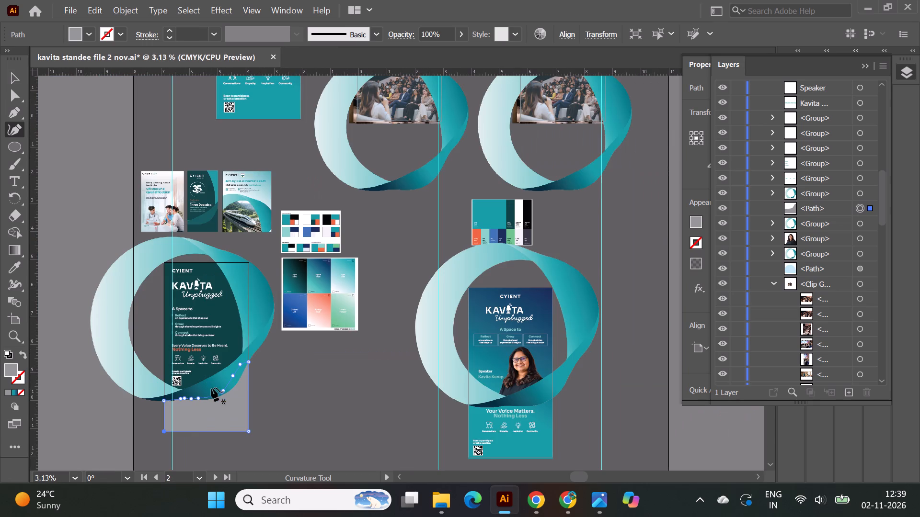
pyautogui.keyDown('alt'); pyautogui.scroll(5, 211, 388); pyautogui.keyUp('alt')
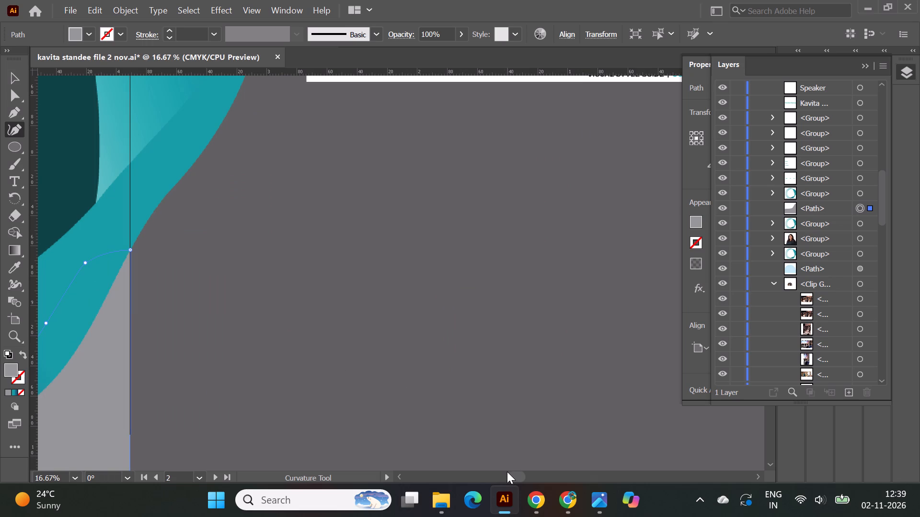
pyautogui.moveTo(510, 475); pyautogui.dragTo(481, 478)
pyautogui.scroll(-7, 478, 396)
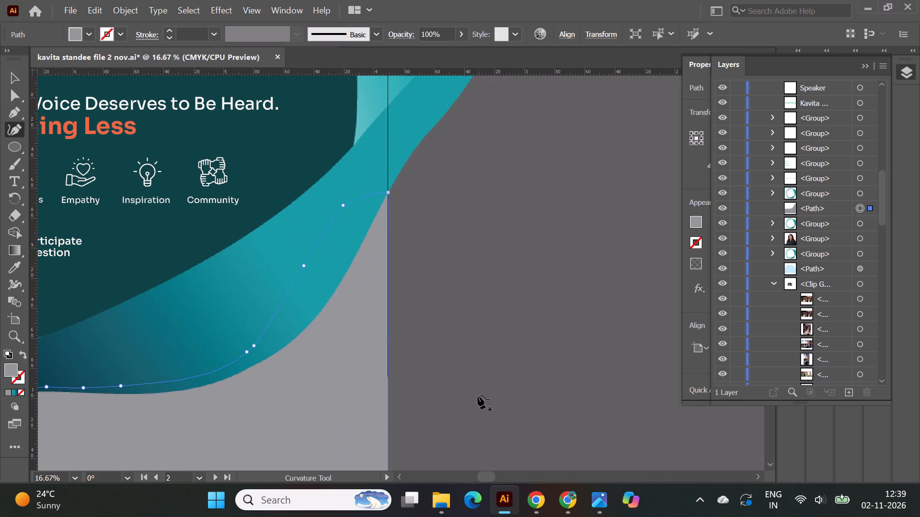
pyautogui.scroll(-2, 478, 395)
pyautogui.keyDown('alt'); pyautogui.scroll(1, 371, 201); pyautogui.keyUp('alt')
pyautogui.scroll(-2, 371, 201)
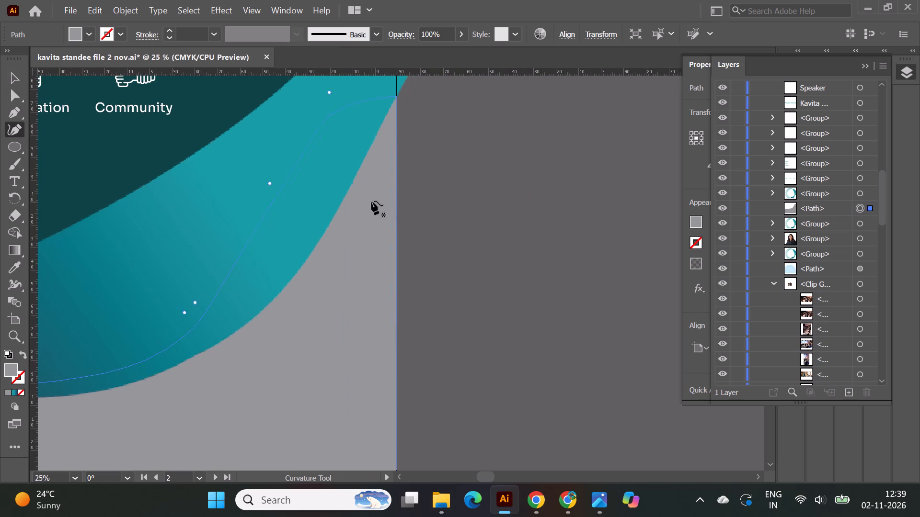
pyautogui.scroll(-20, 371, 201)
pyautogui.scroll(-3, 371, 201)
pyautogui.keyDown('alt'); pyautogui.scroll(1, 372, 295); pyautogui.keyUp('alt')
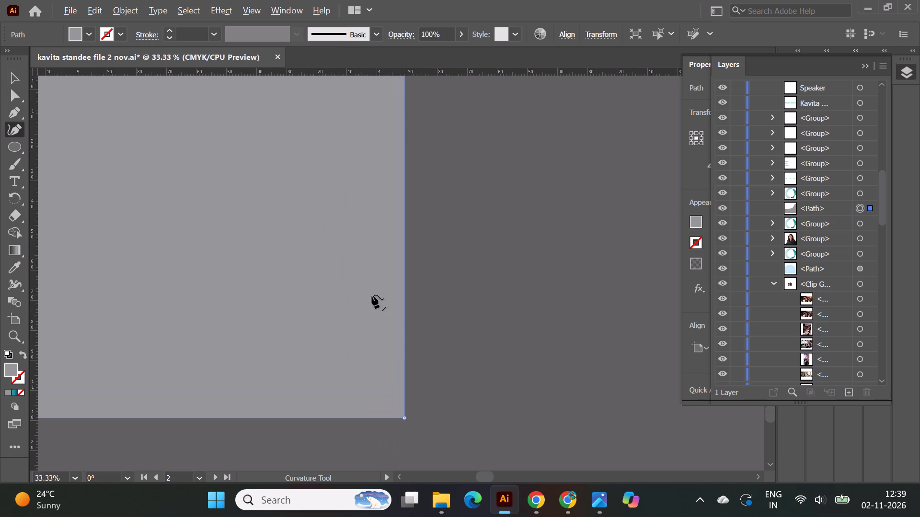
pyautogui.click(15, 73)
pyautogui.click(510, 303)
pyautogui.keyDown('alt'); pyautogui.scroll(-5, 549, 351); pyautogui.keyUp('alt')
pyautogui.scroll(5, 548, 354)
pyautogui.keyDown('alt'); pyautogui.scroll(-1, 473, 309); pyautogui.keyUp('alt')
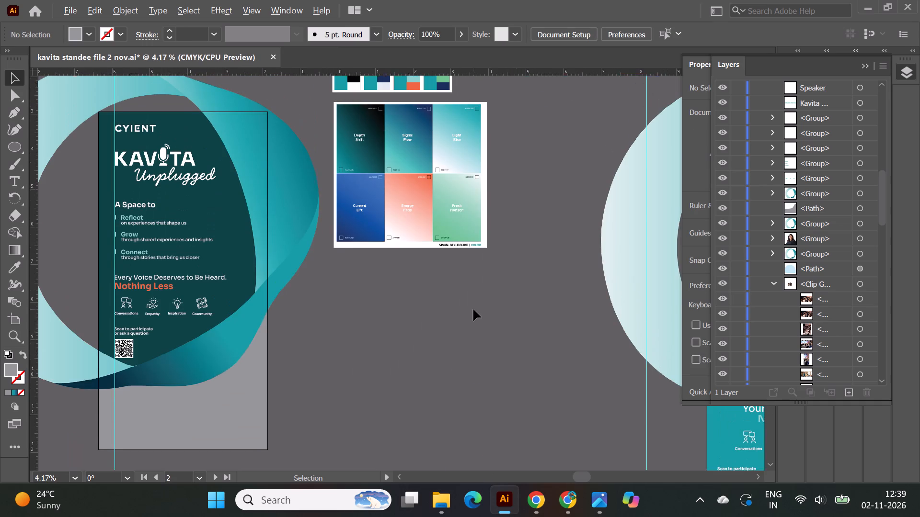
pyautogui.scroll(-1, 473, 309)
pyautogui.moveTo(578, 473); pyautogui.dragTo(555, 473)
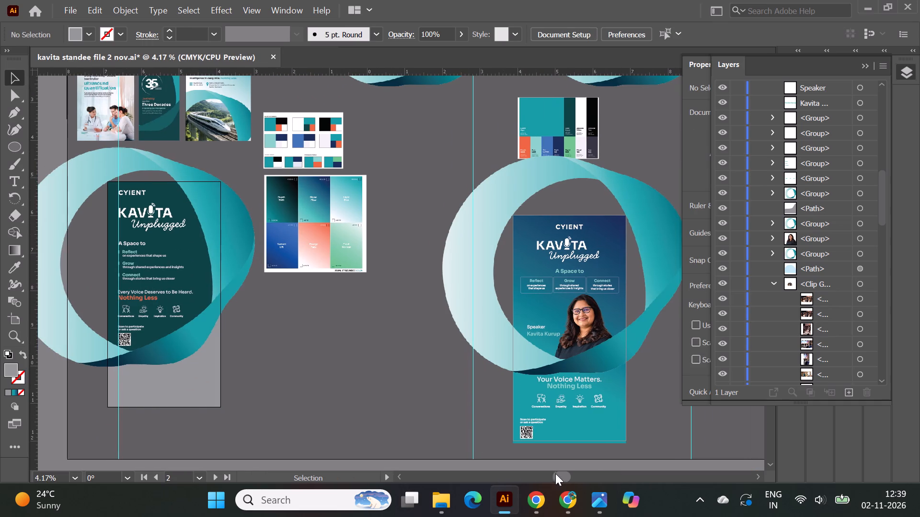
pyautogui.moveTo(555, 473); pyautogui.dragTo(520, 475)
pyautogui.click(438, 404)
# Nudge the "A Space to" text group slightly up and left, in line with the left edge of the text below.
pyautogui.scroll(-2, 438, 404)
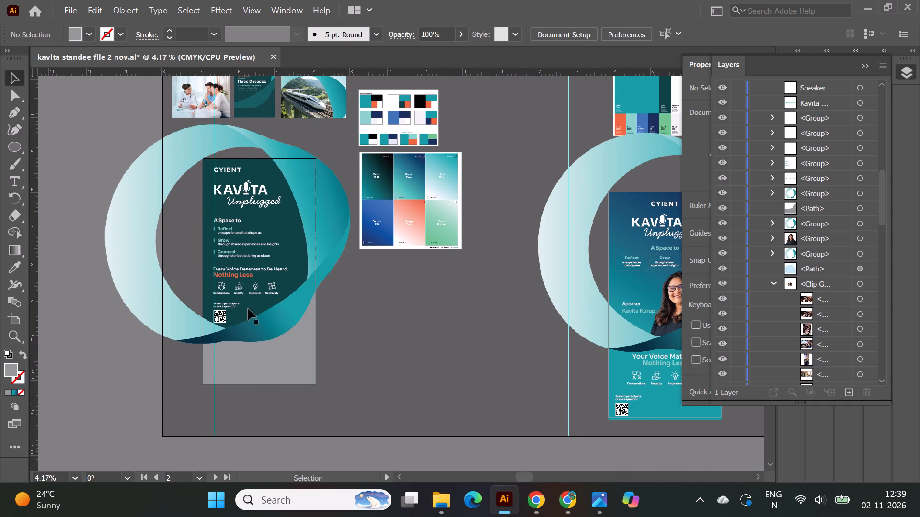
pyautogui.keyDown('alt'); pyautogui.scroll(1, 204, 264); pyautogui.keyUp('alt')
pyautogui.click(195, 254)
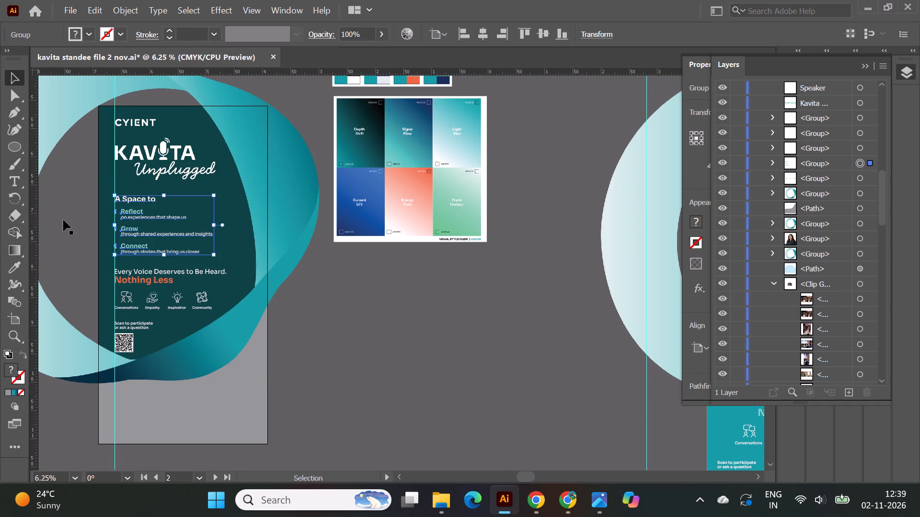
pyautogui.keyDown('alt'); pyautogui.scroll(3, 65, 217); pyautogui.keyUp('alt')
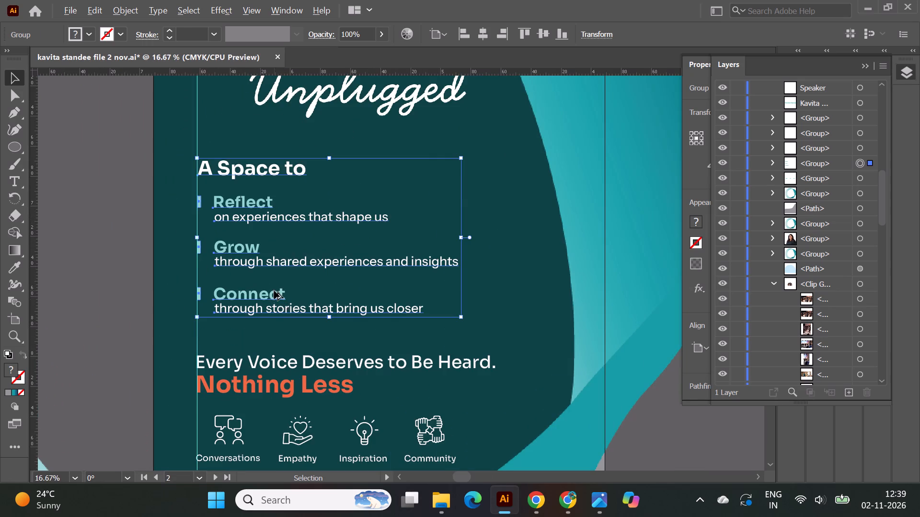
pyautogui.keyDown('alt'); pyautogui.scroll(-1, 274, 291); pyautogui.keyUp('alt')
pyautogui.scroll(-2, 239, 319)
pyautogui.keyDown('alt'); pyautogui.scroll(1, 201, 227); pyautogui.keyUp('alt')
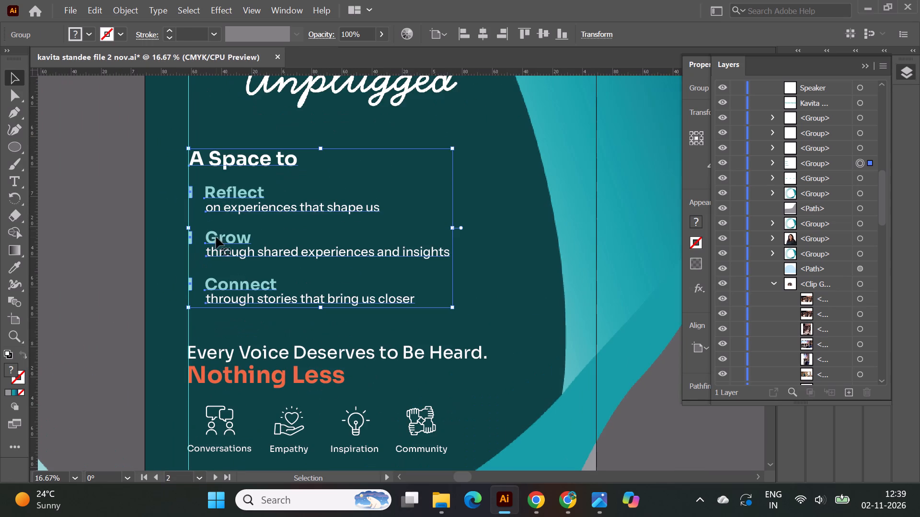
pyautogui.click(222, 237)
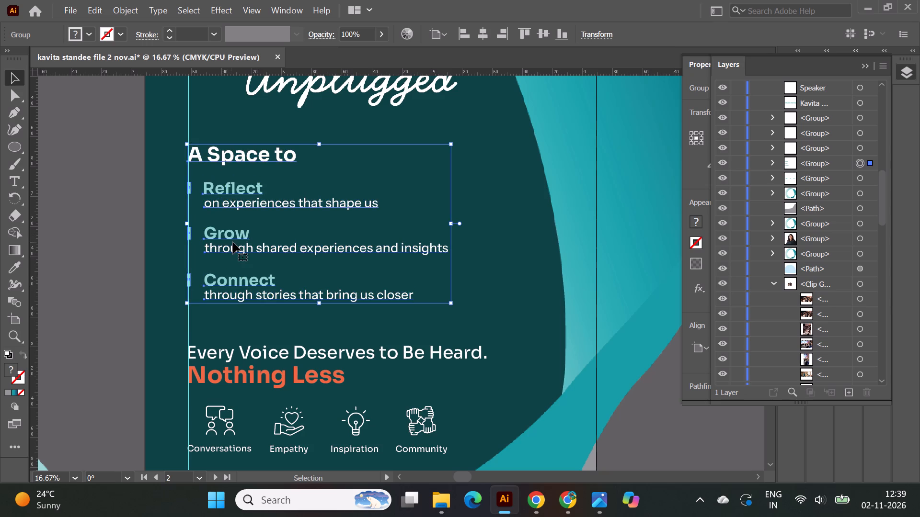
pyautogui.keyDown('alt'); pyautogui.scroll(-2, 233, 242); pyautogui.keyUp('alt')
pyautogui.click(461, 381)
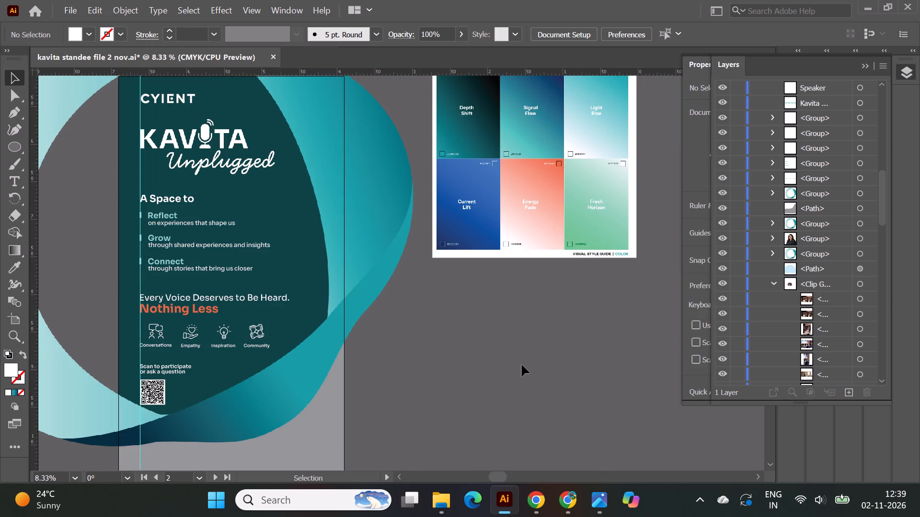
pyautogui.keyDown('alt'); pyautogui.scroll(-1, 599, 342); pyautogui.keyUp('alt')
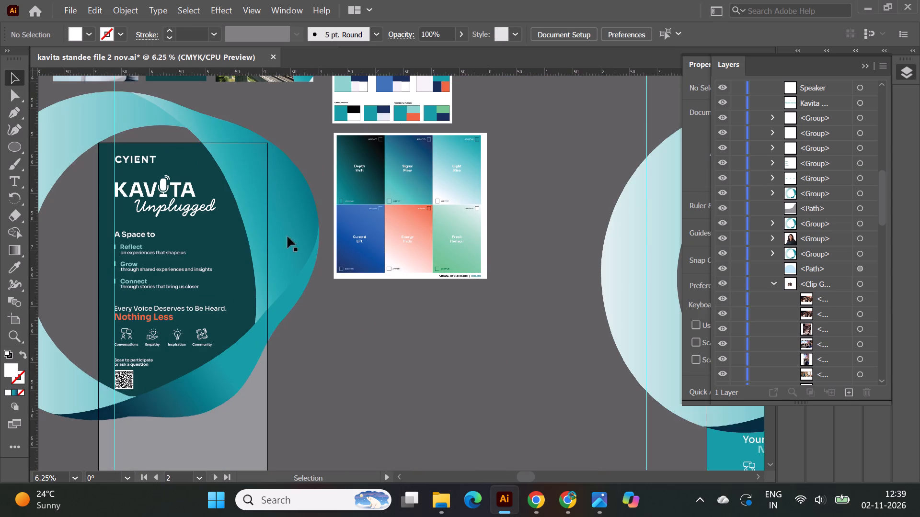
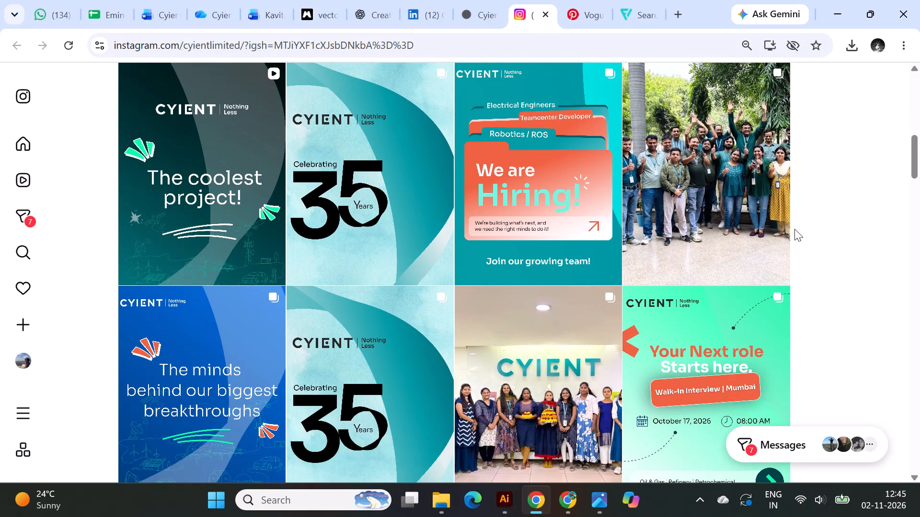
# Browse Cyient's Instagram post grid through its older posts, examining the event photos, hiring creatives and announcement designs for reference.
pyautogui.scroll(1, 794, 229)
pyautogui.scroll(-2, 794, 229)
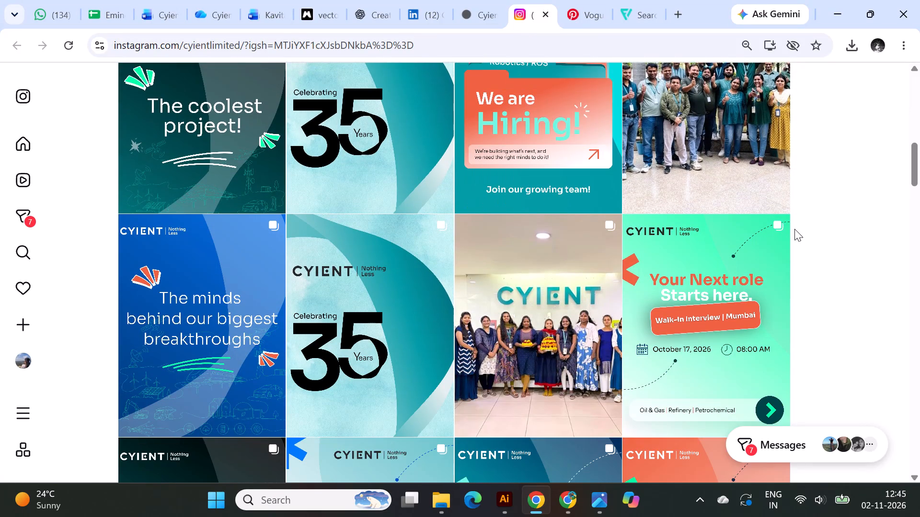
pyautogui.scroll(-3, 794, 229)
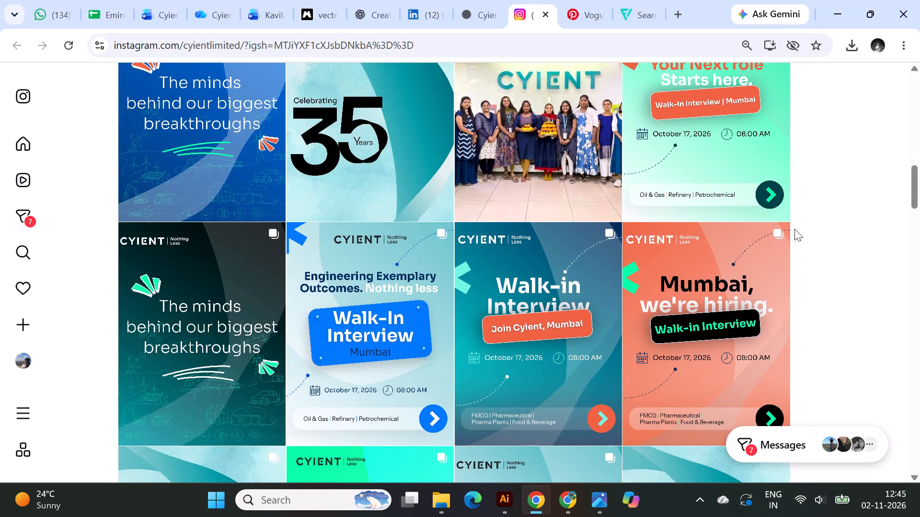
pyautogui.scroll(-4, 794, 229)
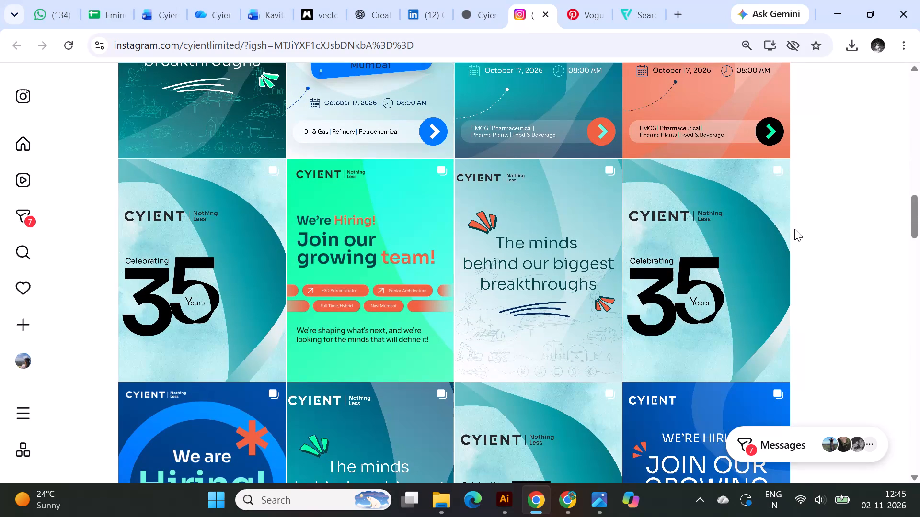
pyautogui.scroll(-2, 794, 229)
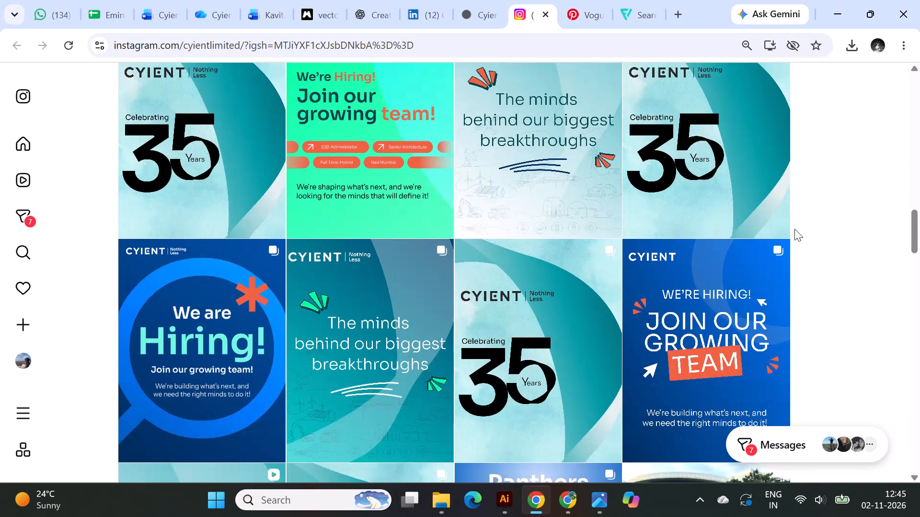
pyautogui.scroll(1, 794, 229)
pyautogui.scroll(-2, 794, 229)
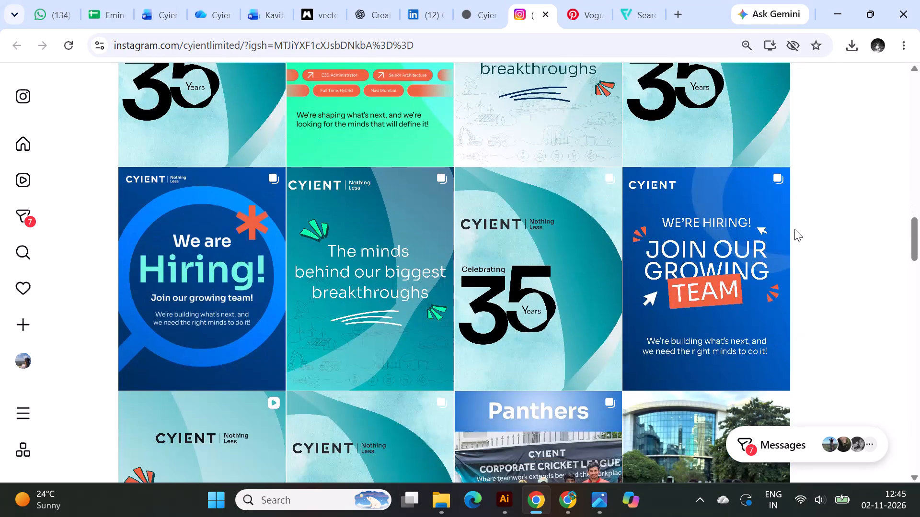
pyautogui.scroll(-2, 794, 229)
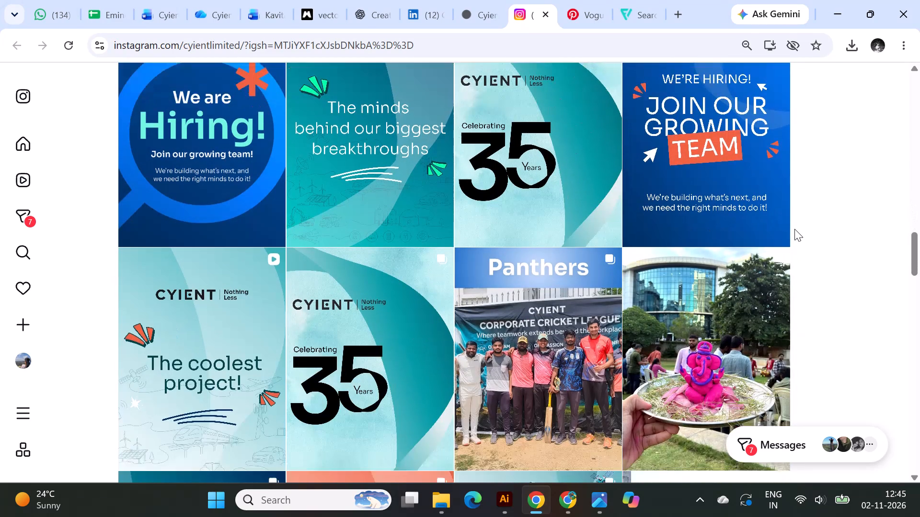
pyautogui.scroll(-4, 794, 229)
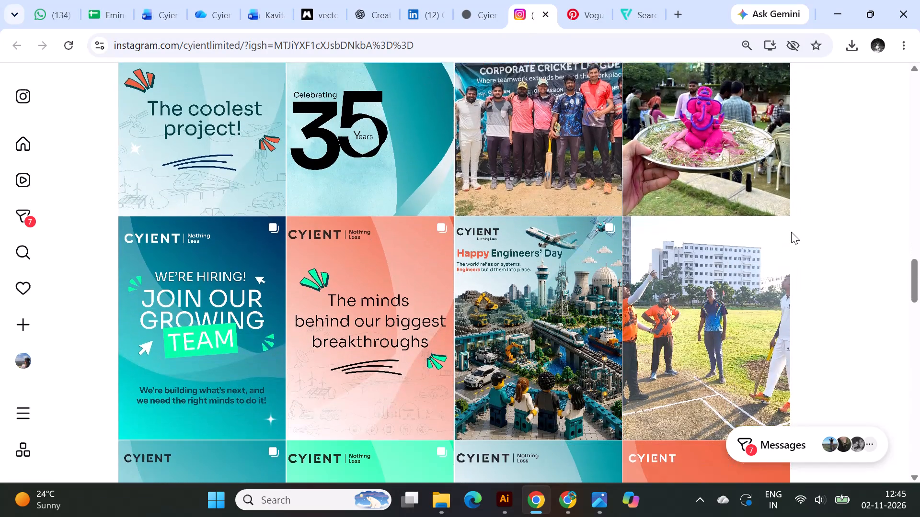
pyautogui.scroll(-6, 791, 232)
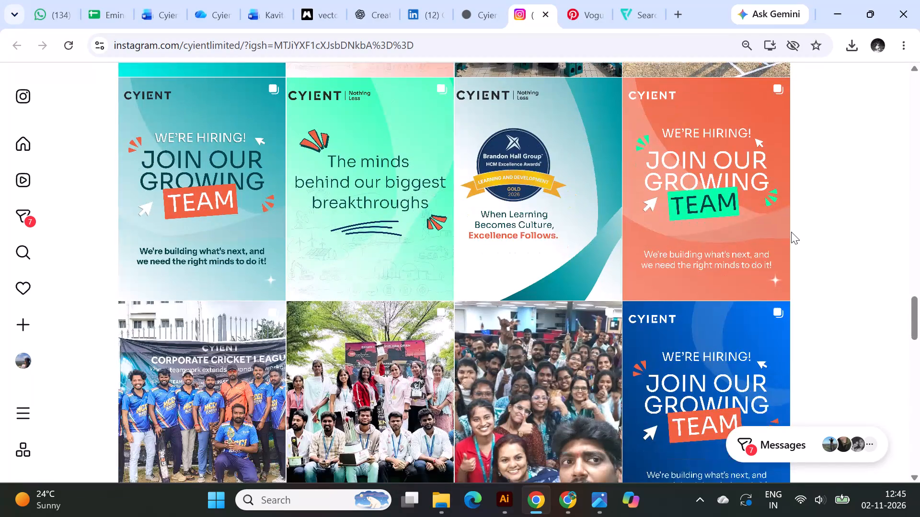
pyautogui.scroll(-3, 791, 232)
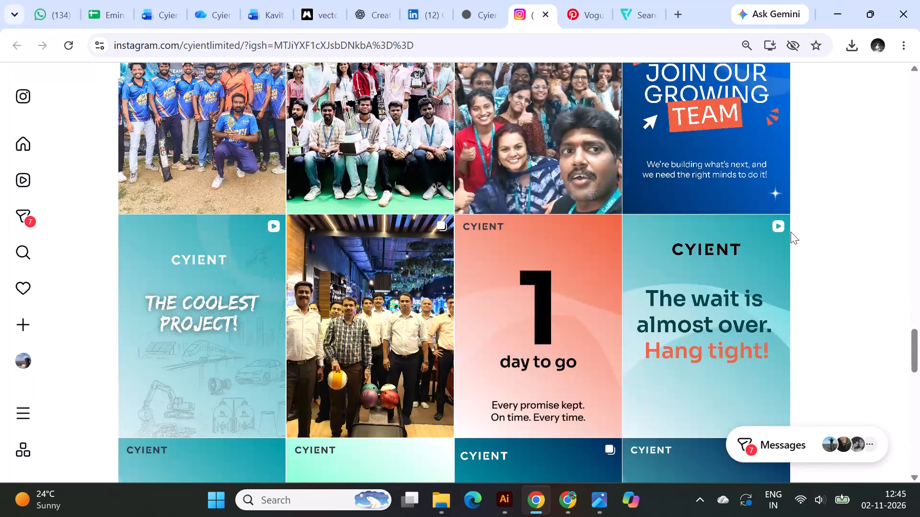
pyautogui.scroll(-5, 791, 232)
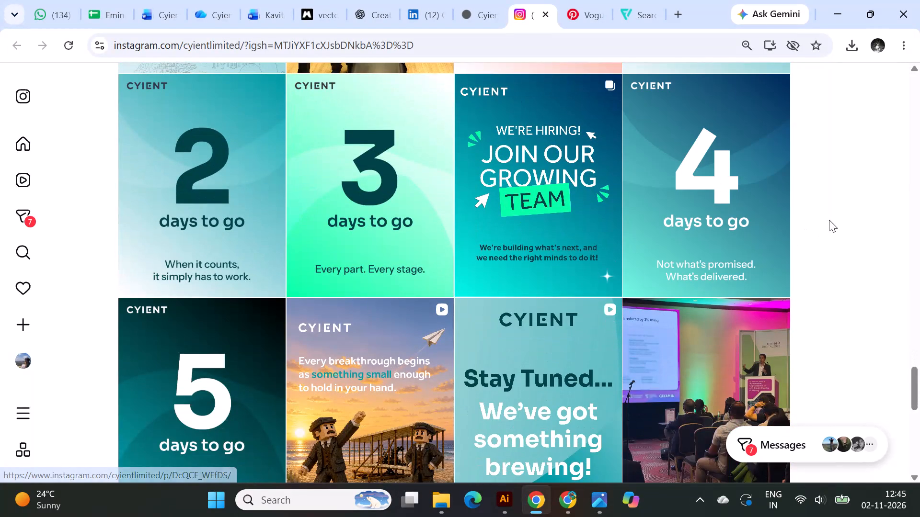
pyautogui.scroll(-3, 828, 220)
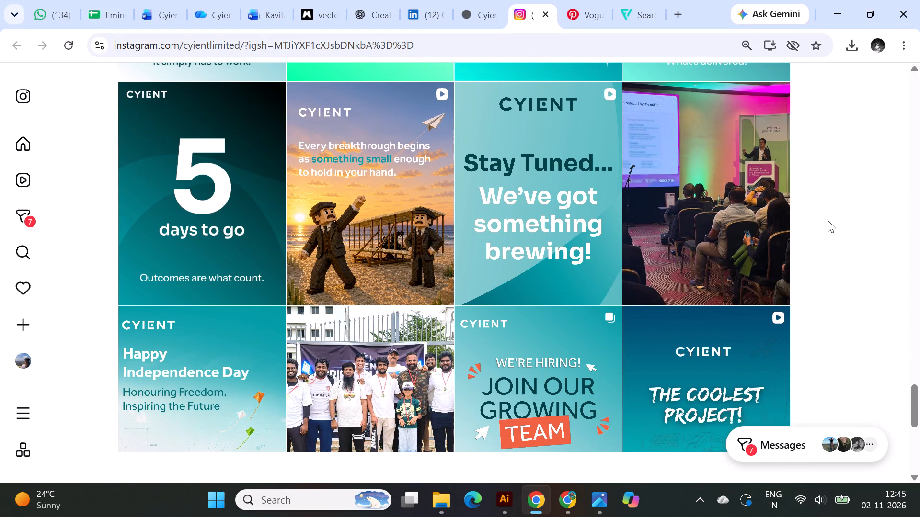
pyautogui.scroll(-3, 828, 220)
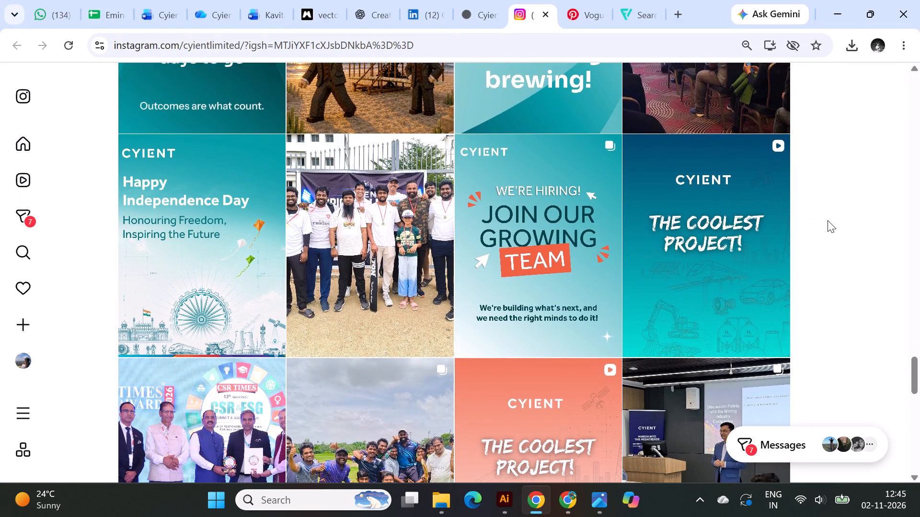
pyautogui.scroll(-3, 826, 222)
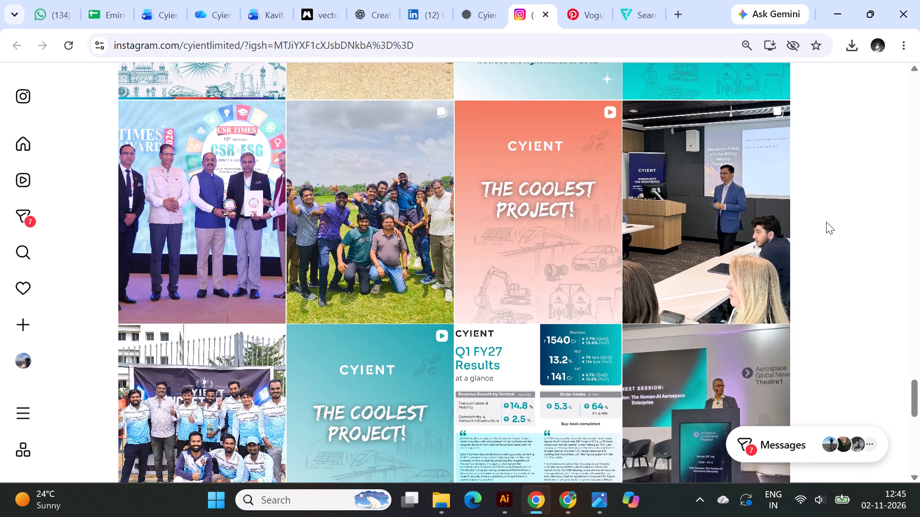
pyautogui.scroll(-8, 826, 222)
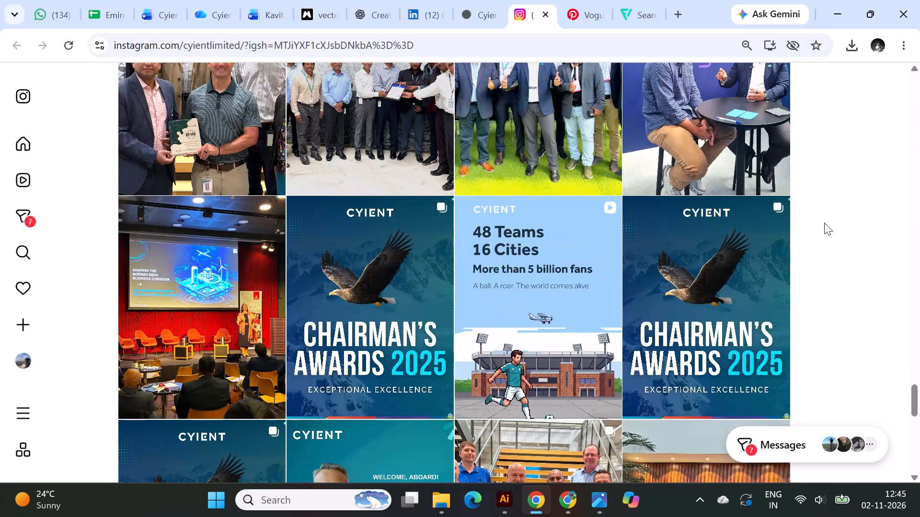
pyautogui.scroll(-5, 824, 223)
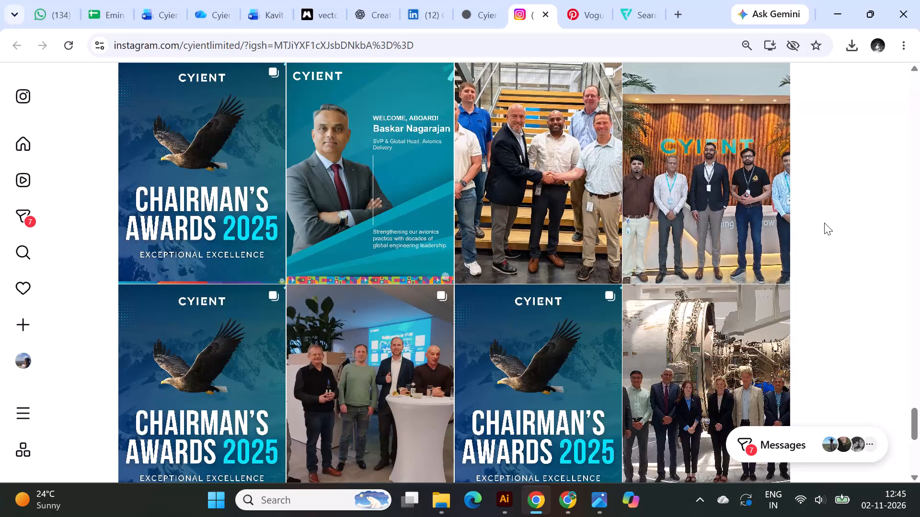
pyautogui.scroll(1, 824, 223)
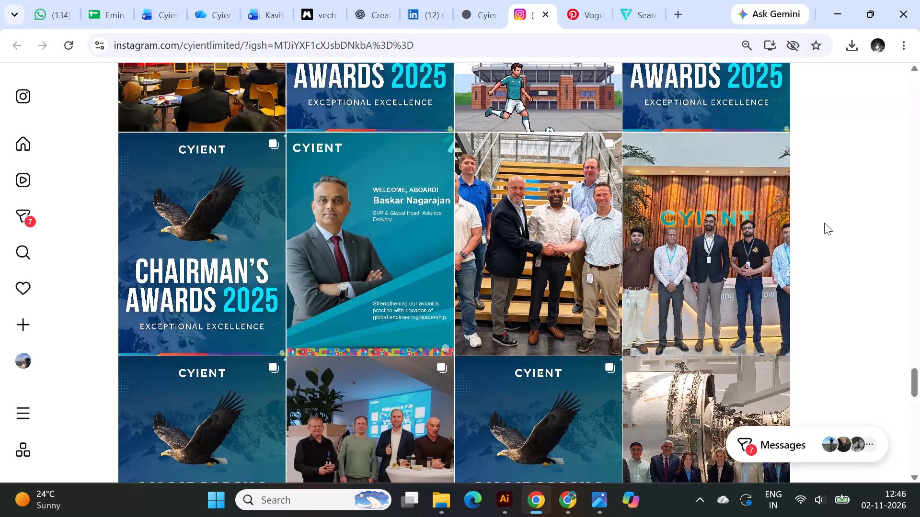
pyautogui.scroll(-2, 824, 223)
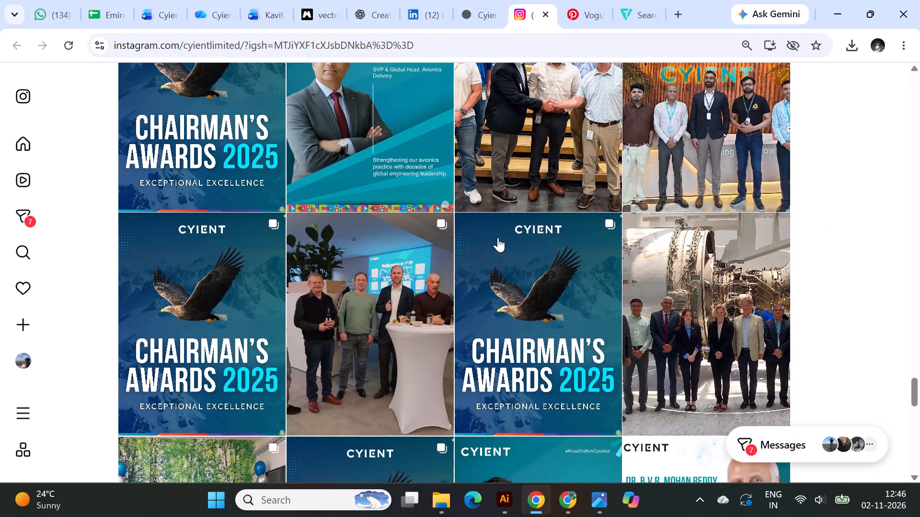
# View the "Welcome, aboard!" post for the SVP & Global Head, Avionics Delivery at full size, and return to the post grid.
pyautogui.scroll(2, 497, 237)
pyautogui.click(369, 255)
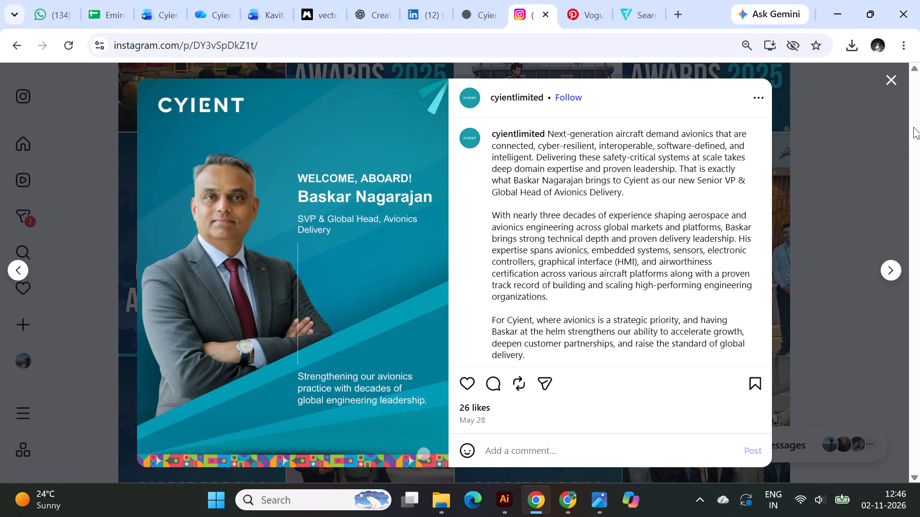
pyautogui.click(897, 76)
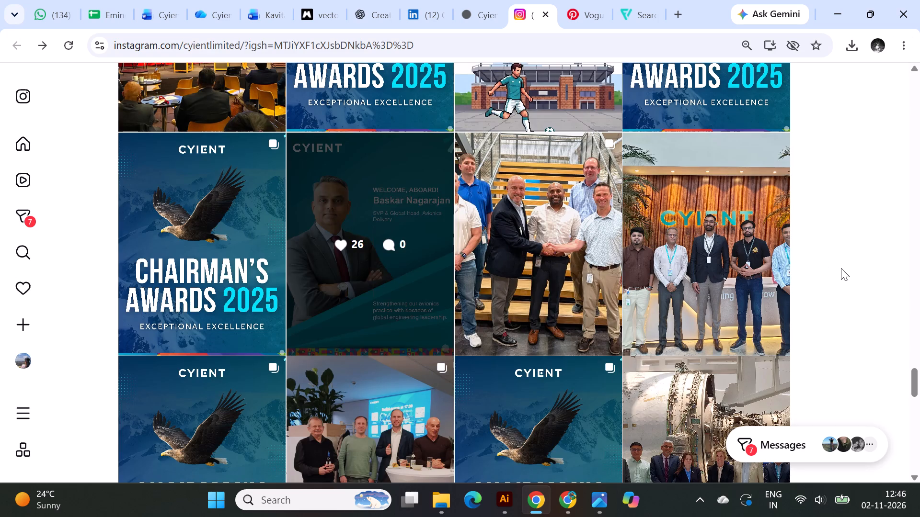
pyautogui.click(841, 268)
# Continue examining the older posts on Cyient's Instagram grid, beyond the Chairman's Awards 2025 creatives.
pyautogui.scroll(-6, 841, 268)
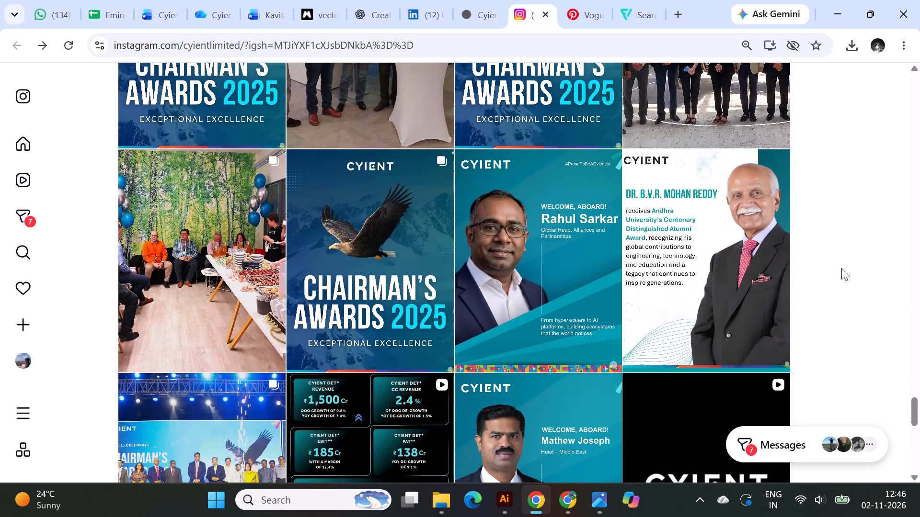
# Browse Cyient's Instagram posts for design references and open the trade-show booth photo with the Cyient standee.
pyautogui.scroll(-8, 841, 268)
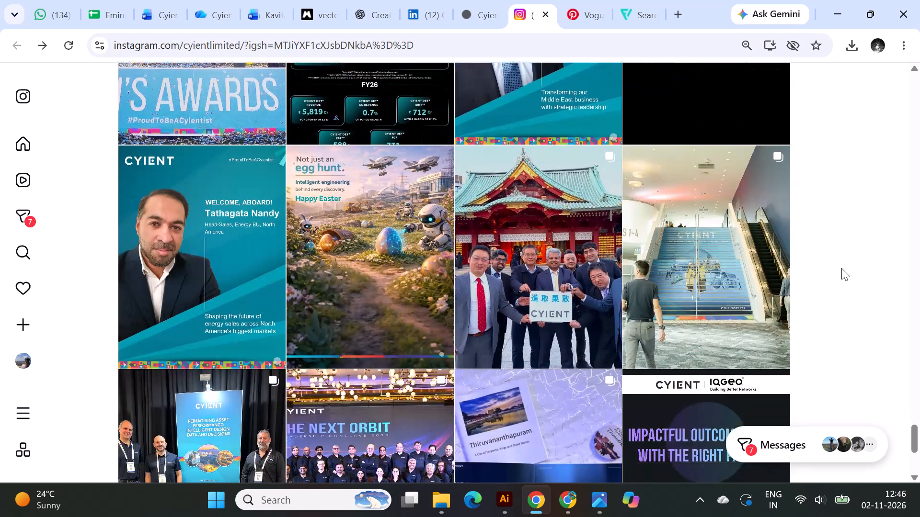
pyautogui.scroll(-3, 841, 268)
pyautogui.scroll(1, 841, 268)
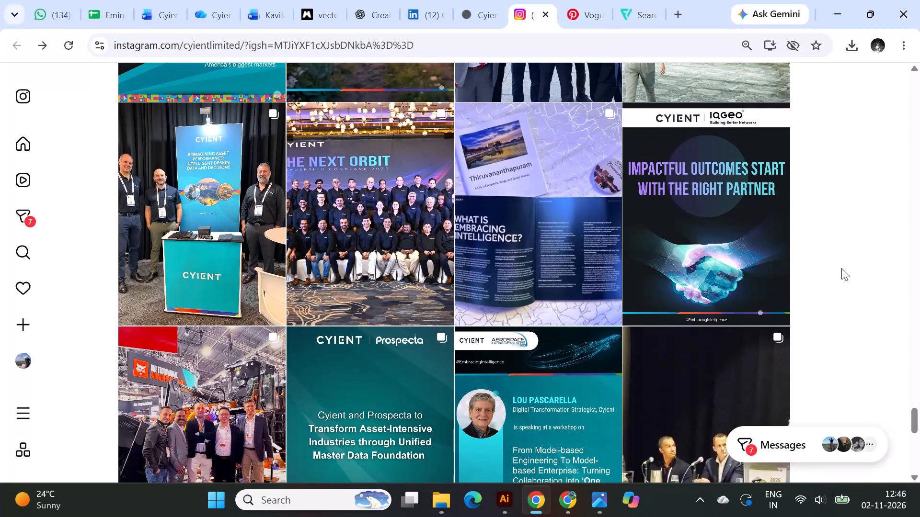
pyautogui.click(201, 178)
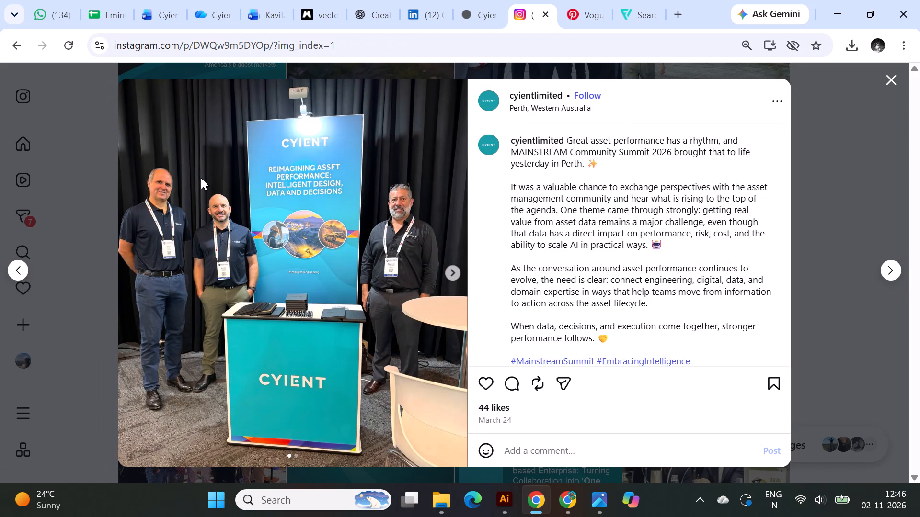
# Close the booth photo post and look through Cyient's older Instagram posts for event photos and branded design references.
pyautogui.click(899, 75)
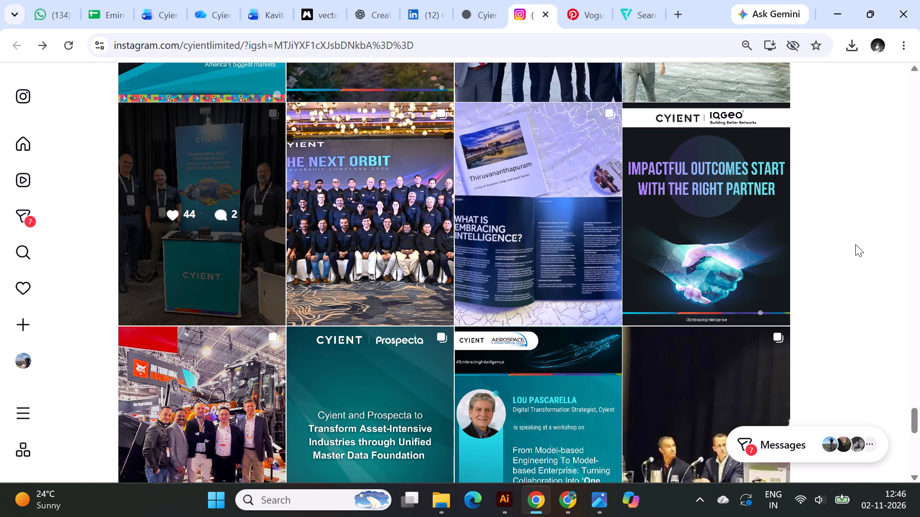
pyautogui.click(855, 244)
pyautogui.scroll(-3, 856, 241)
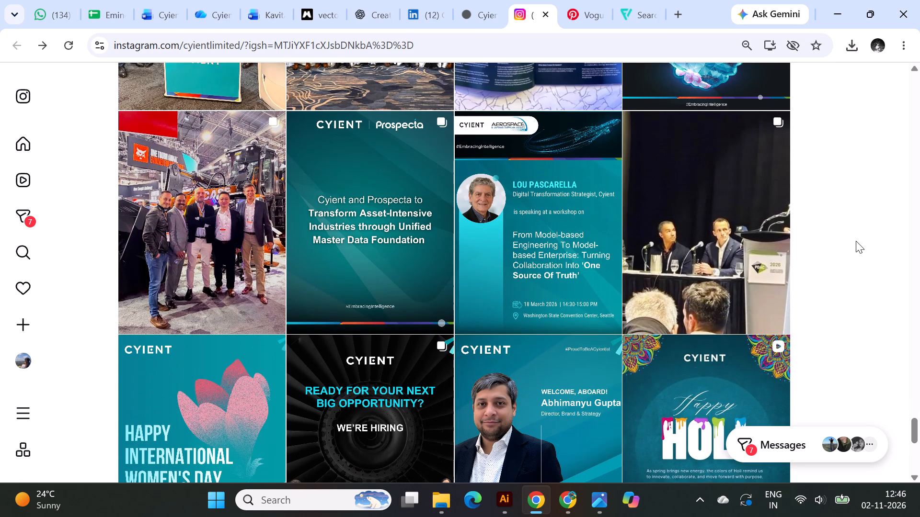
pyautogui.scroll(-3, 856, 241)
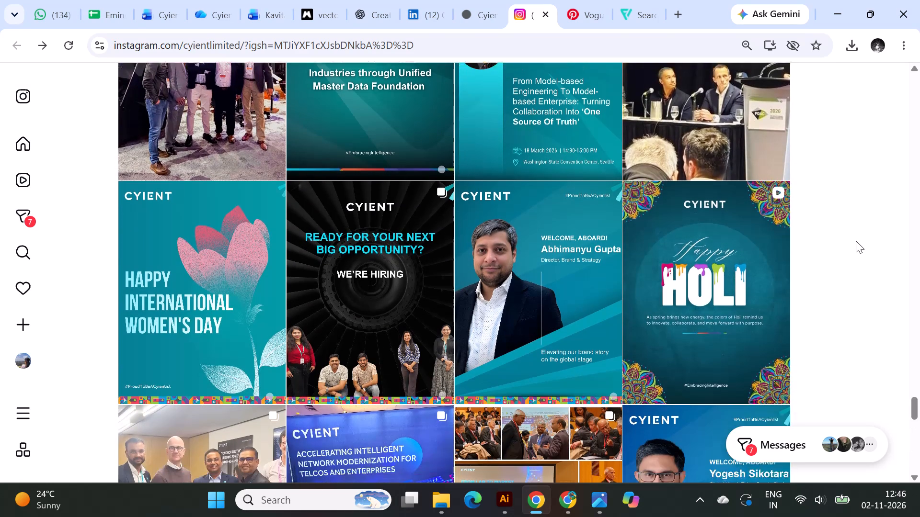
pyautogui.scroll(-6, 856, 241)
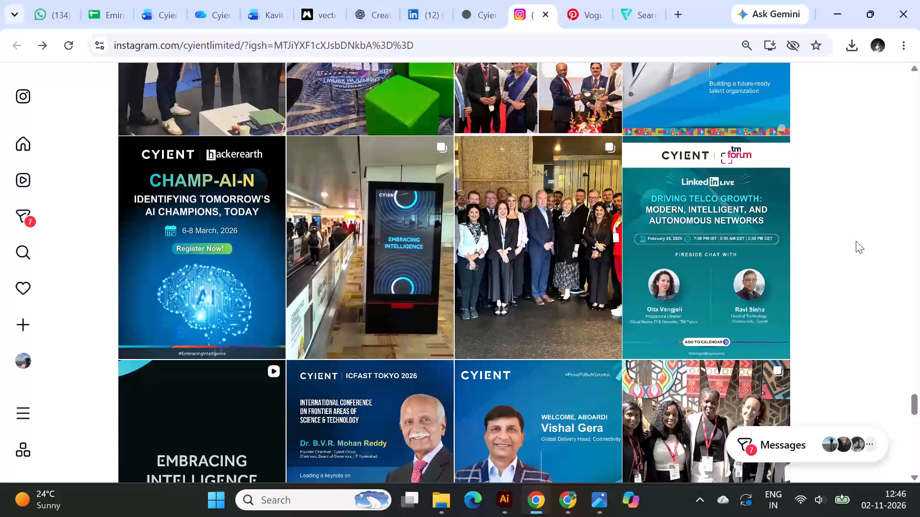
pyautogui.scroll(-4, 856, 241)
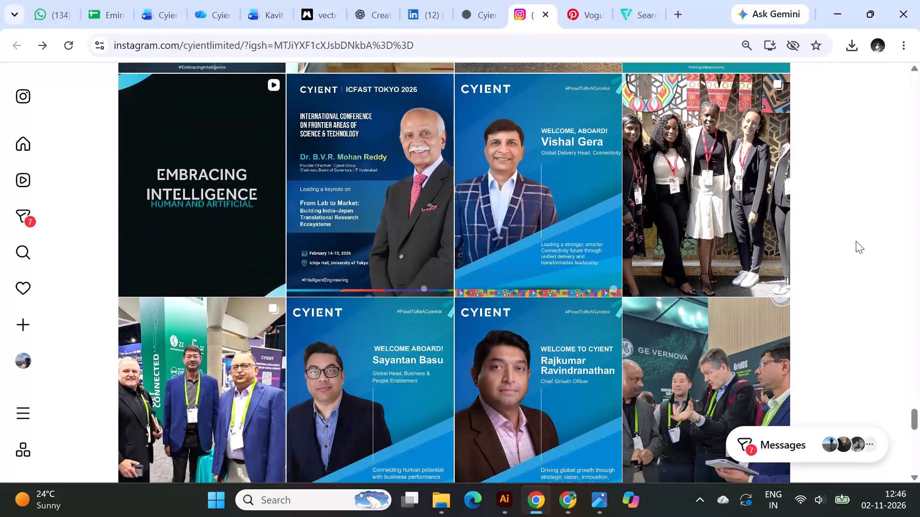
pyautogui.scroll(-4, 856, 241)
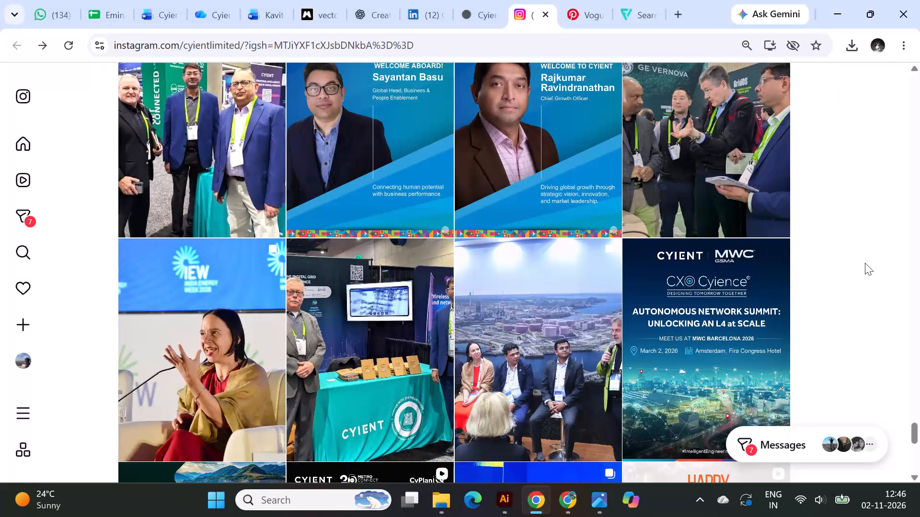
pyautogui.scroll(-2, 865, 264)
pyautogui.scroll(-2, 882, 342)
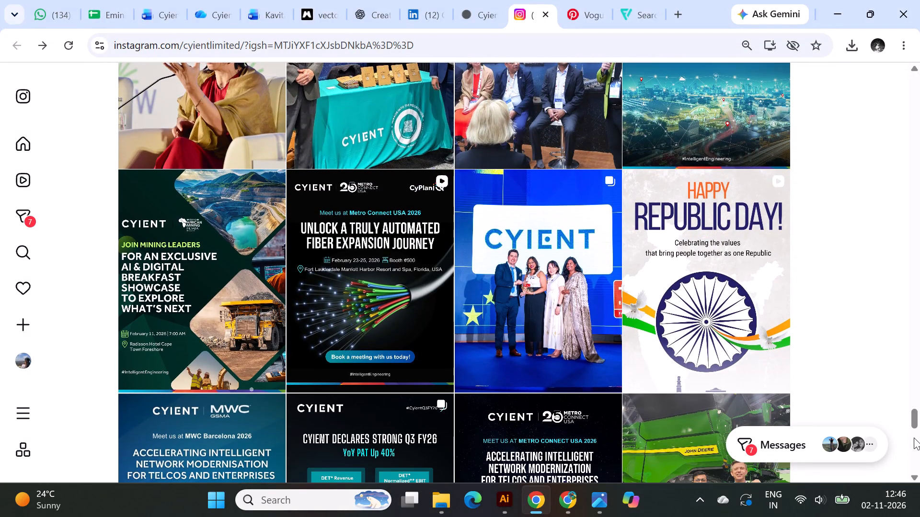
# Return to the start of Cyient's Instagram profile and examine its most recent posts for current branding references.
pyautogui.moveTo(914, 439); pyautogui.dragTo(919, 124)
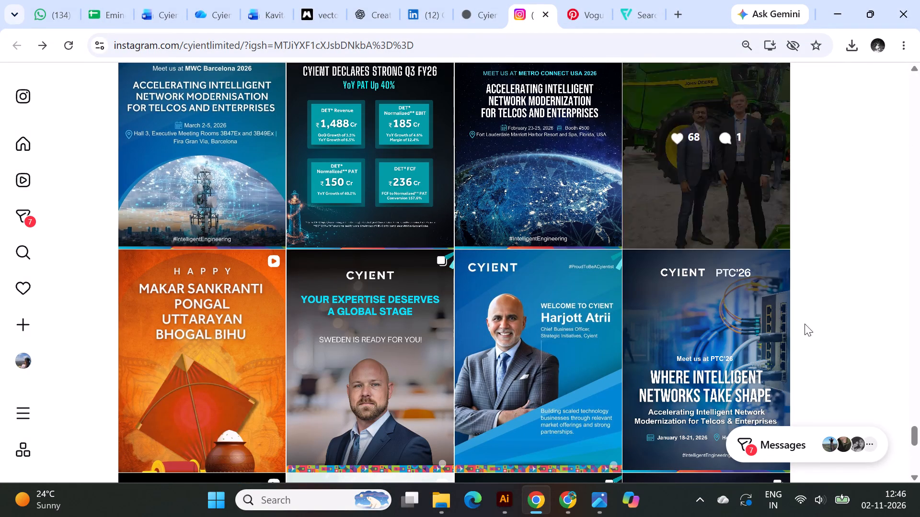
pyautogui.moveTo(914, 440); pyautogui.dragTo(919, 60)
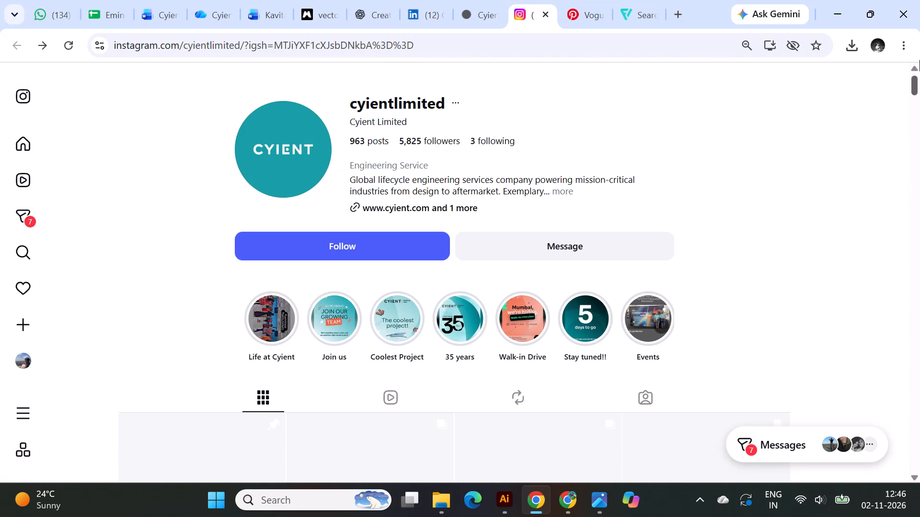
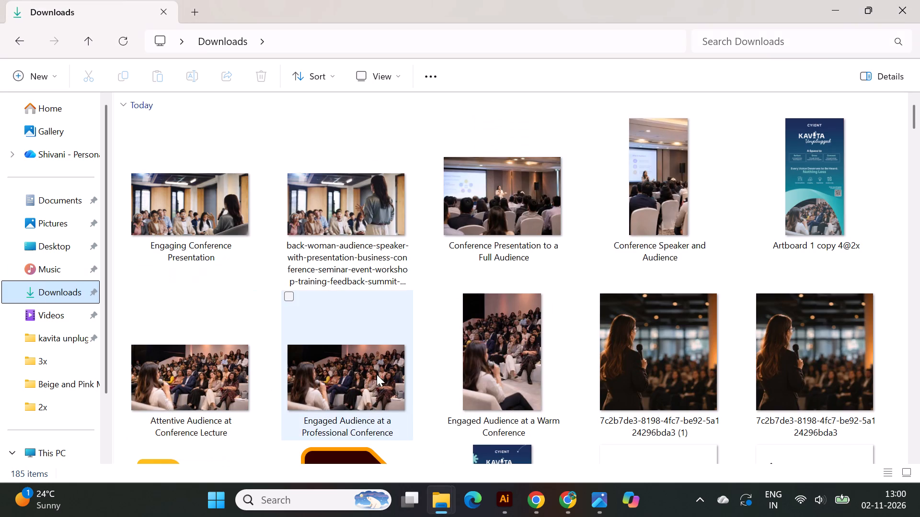
pyautogui.scroll(2, 374, 375)
pyautogui.click(505, 501)
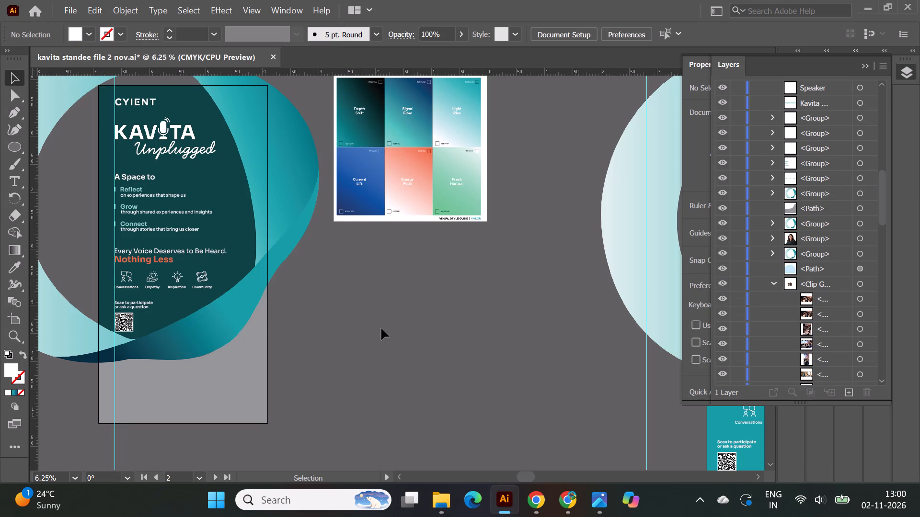
pyautogui.moveTo(524, 476); pyautogui.dragTo(468, 478)
pyautogui.click(408, 402)
pyautogui.click(884, 10)
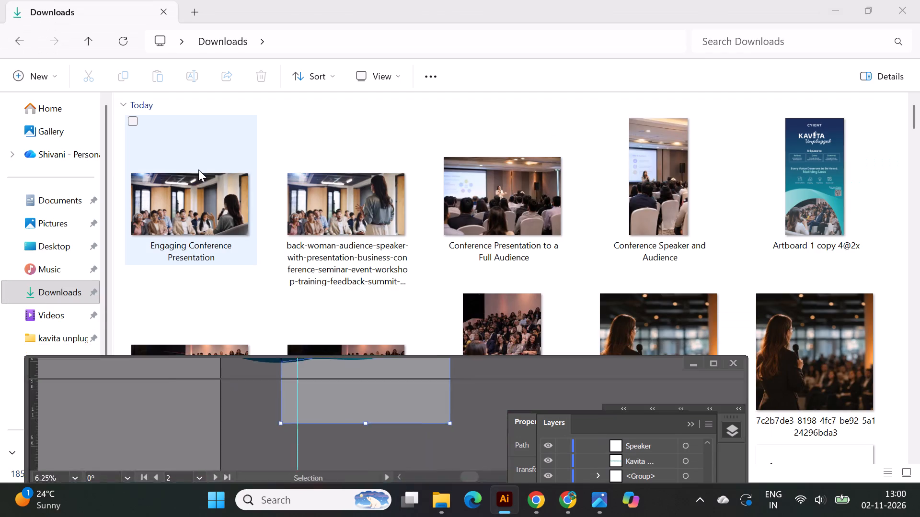
pyautogui.moveTo(192, 193); pyautogui.dragTo(378, 449)
pyautogui.click(705, 365)
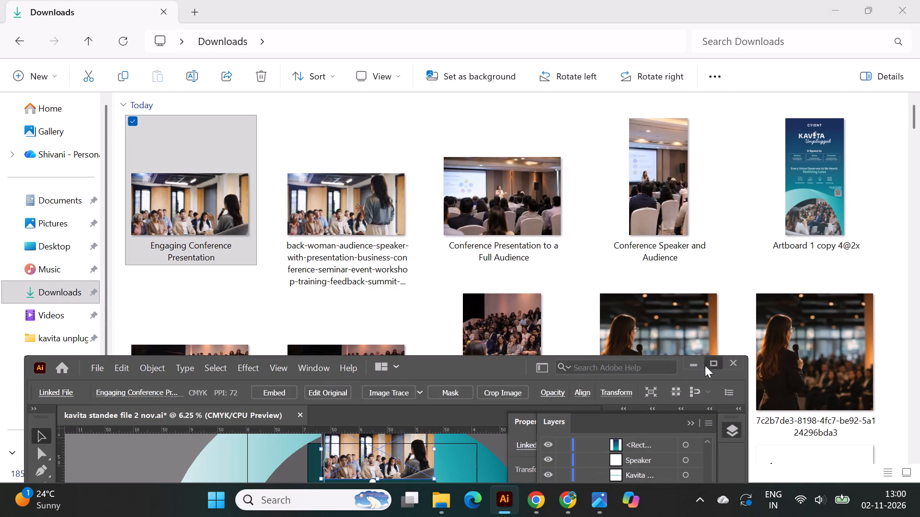
# Enlarge the placed photo to about 4.9 ft wide and position it over the standee's bottom area.
pyautogui.keyDown('shift'); pyautogui.moveTo(405, 122); pyautogui.dragTo(485, 201); pyautogui.keyUp('shift')
pyautogui.moveTo(432, 134); pyautogui.dragTo(396, 384)
pyautogui.keyDown('shift'); pyautogui.moveTo(447, 415); pyautogui.dragTo(482, 438); pyautogui.keyUp('shift')
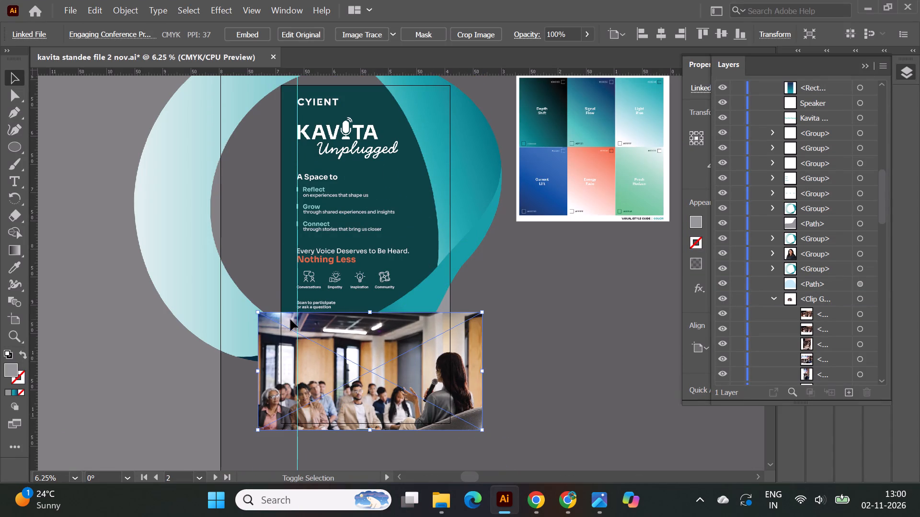
pyautogui.keyDown('shift'); pyautogui.moveTo(257, 312); pyautogui.dragTo(195, 285); pyautogui.keyUp('shift')
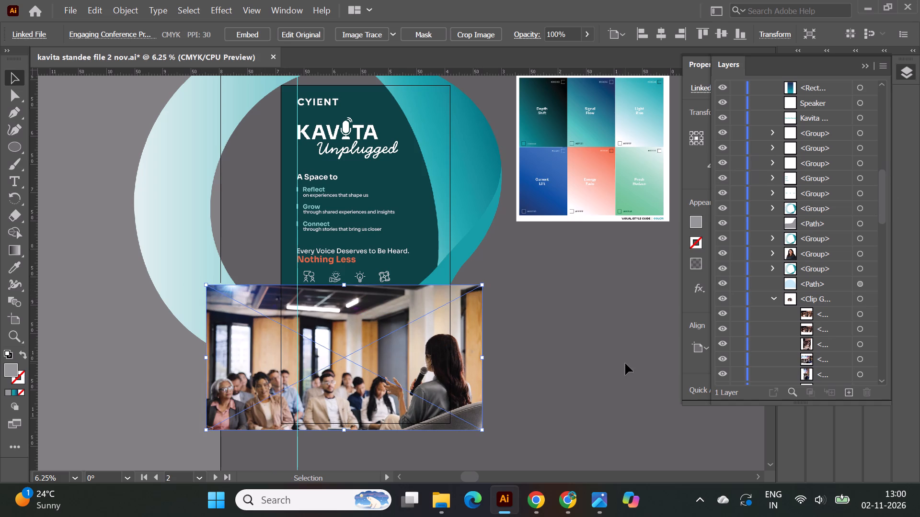
pyautogui.click(625, 363)
# Move the photo down the layer stack to just beneath the teal ribbon group and the grey bottom path.
pyautogui.click(411, 372)
pyautogui.scroll(3, 844, 221)
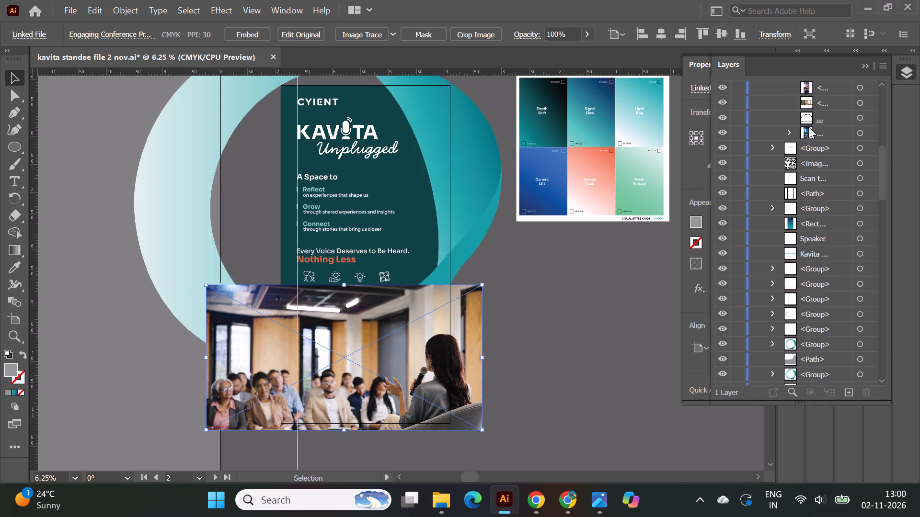
pyautogui.scroll(12, 798, 201)
pyautogui.click(812, 100)
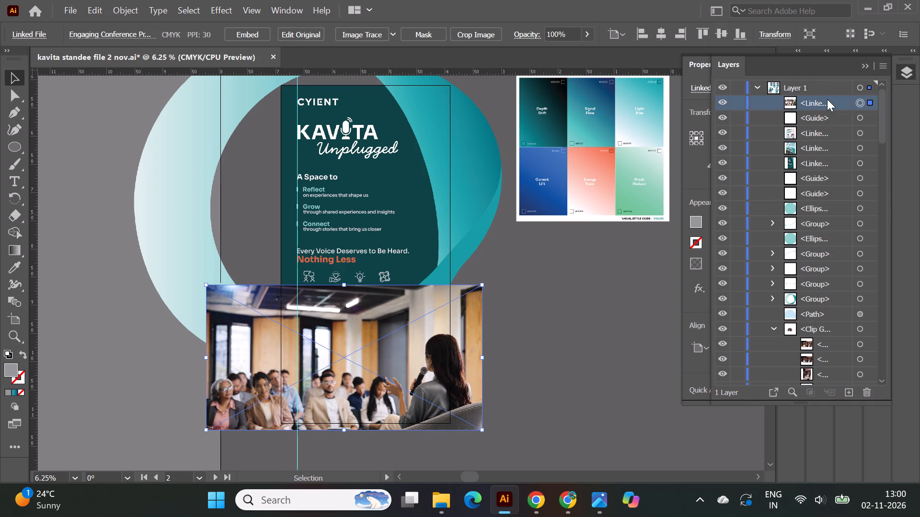
pyautogui.moveTo(827, 99); pyautogui.dragTo(826, 305)
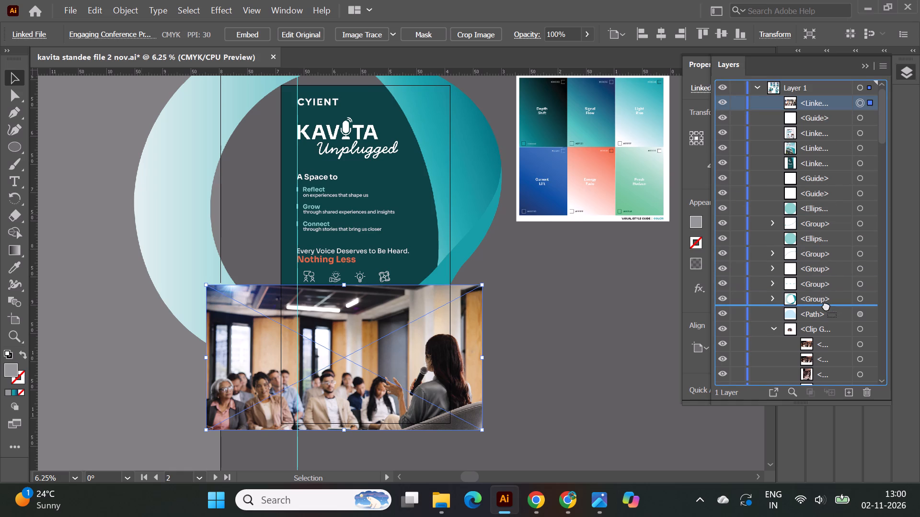
pyautogui.moveTo(826, 305); pyautogui.dragTo(813, 291)
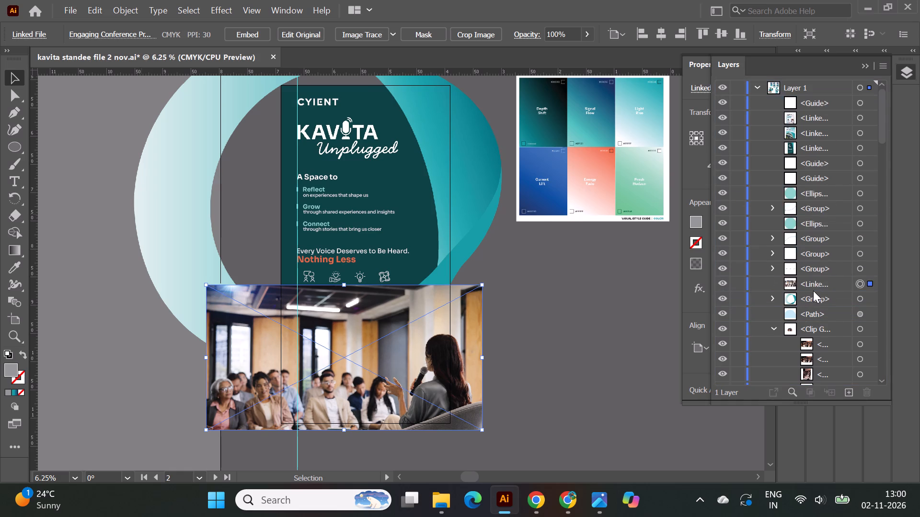
pyautogui.scroll(-3, 813, 291)
pyautogui.click(816, 148)
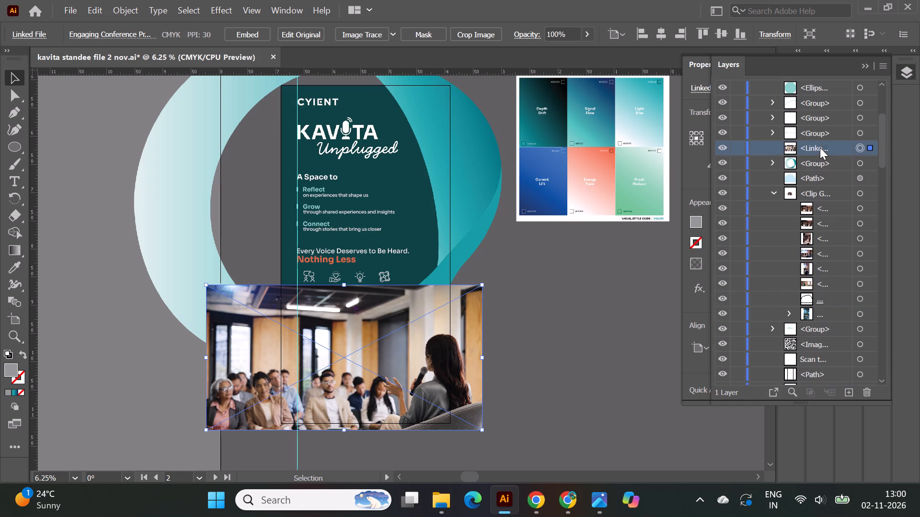
pyautogui.moveTo(828, 147); pyautogui.dragTo(825, 353)
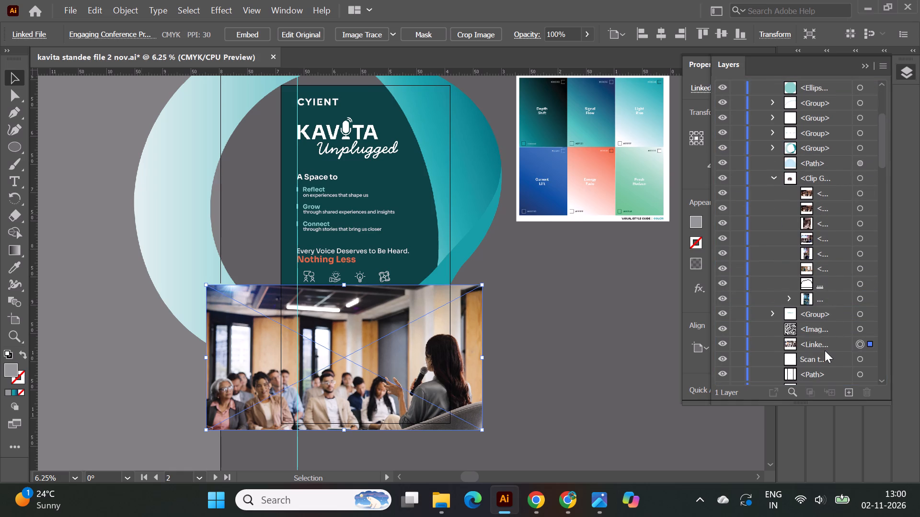
pyautogui.scroll(-4, 825, 350)
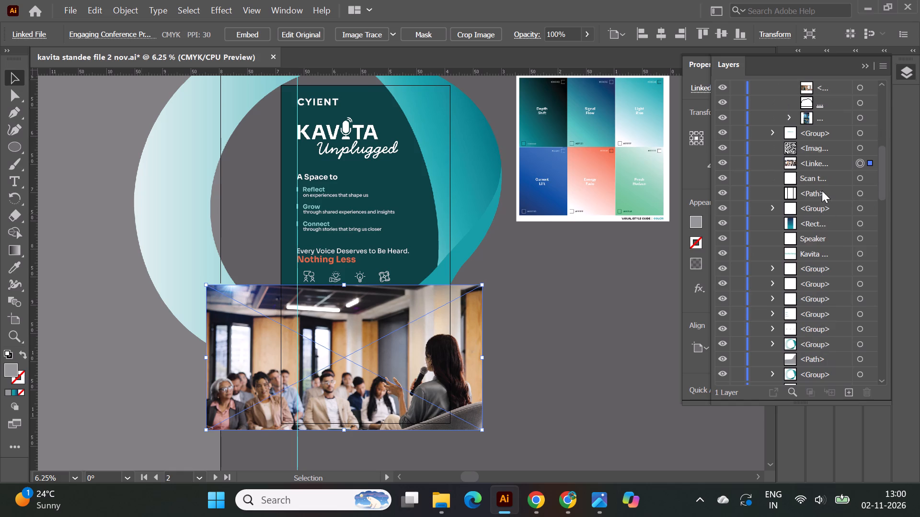
pyautogui.moveTo(820, 161); pyautogui.dragTo(820, 350)
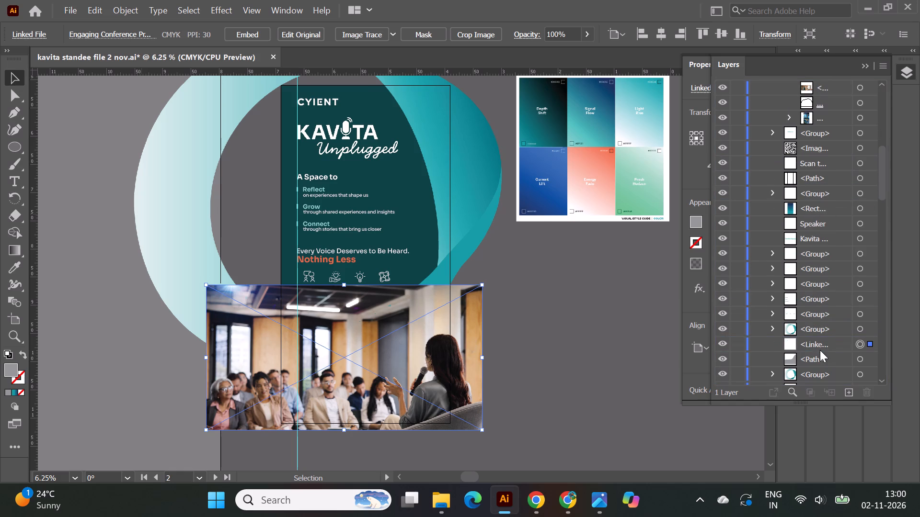
pyautogui.moveTo(820, 346); pyautogui.dragTo(820, 360)
pyautogui.moveTo(828, 346); pyautogui.dragTo(828, 367)
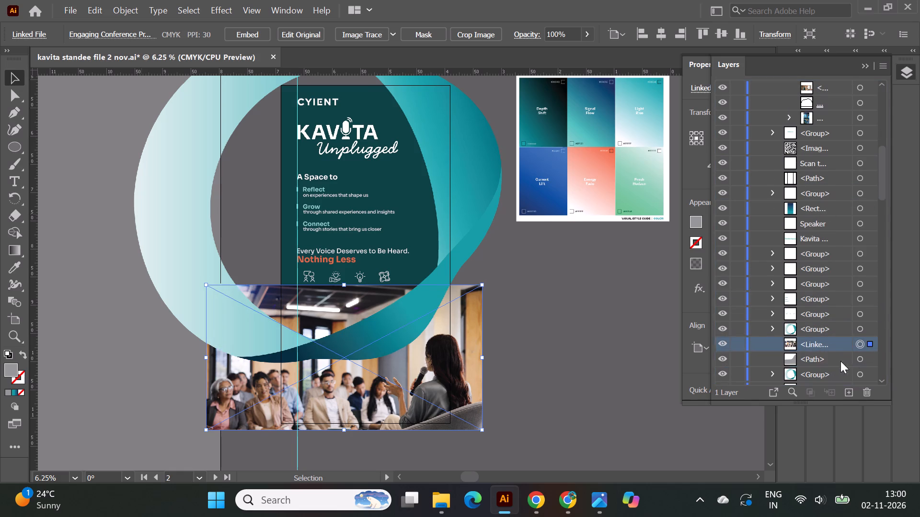
# Make a clipping mask from the grey bottom path and the conference photo.
pyautogui.keyDown('shift'); pyautogui.click(868, 347); pyautogui.keyUp('shift')
pyautogui.rightClick(354, 349)
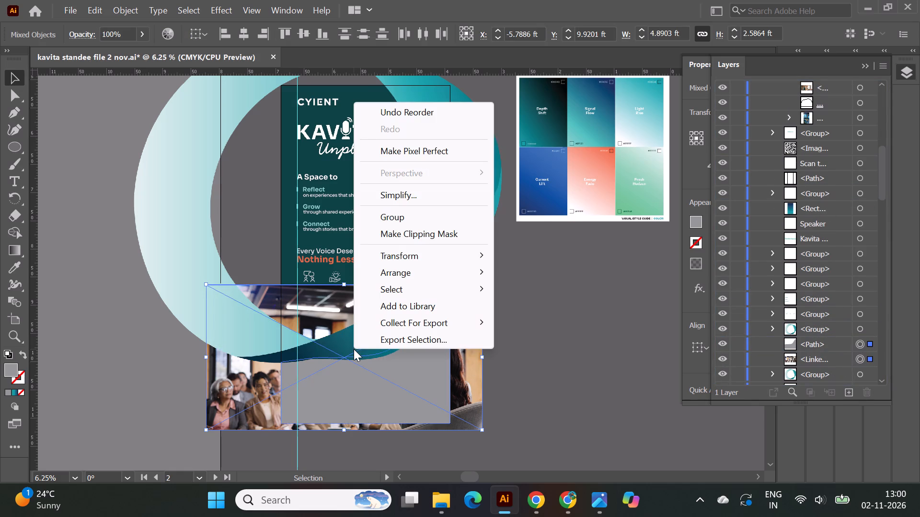
pyautogui.click(421, 241)
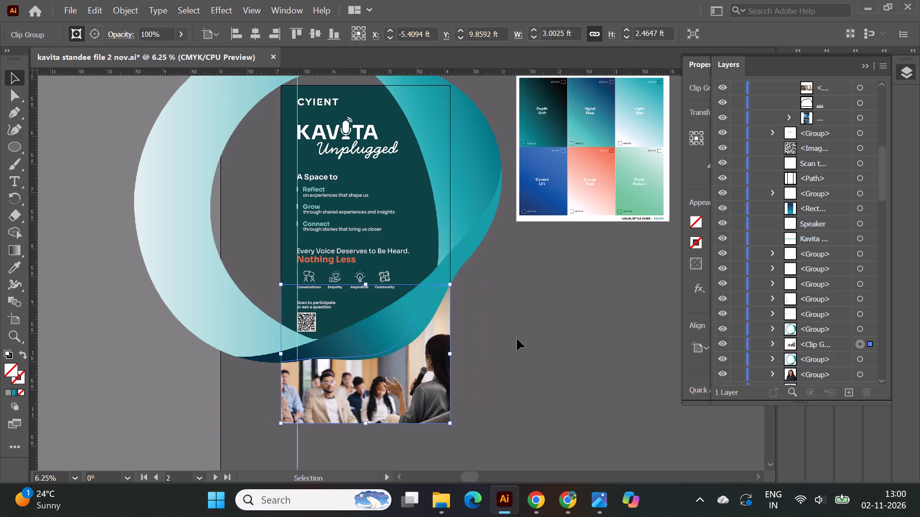
pyautogui.click(517, 339)
# Examine how the clipped photo sits beneath the teal ribbon at the bottom of the standee.
pyautogui.scroll(-4, 517, 339)
pyautogui.click(517, 340)
pyautogui.keyDown('alt'); pyautogui.scroll(1, 326, 372); pyautogui.keyUp('alt')
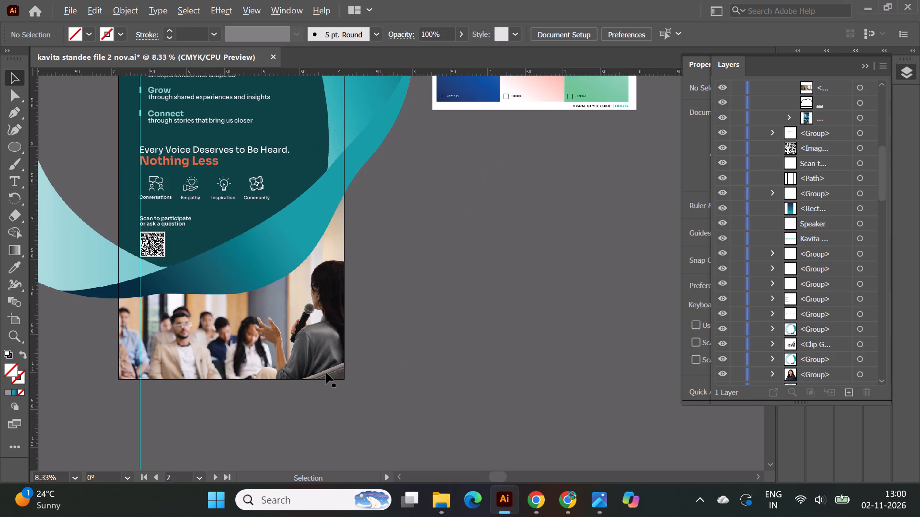
pyautogui.keyDown('alt'); pyautogui.scroll(-1, 478, 371); pyautogui.keyUp('alt')
pyautogui.moveTo(525, 474); pyautogui.dragTo(517, 477)
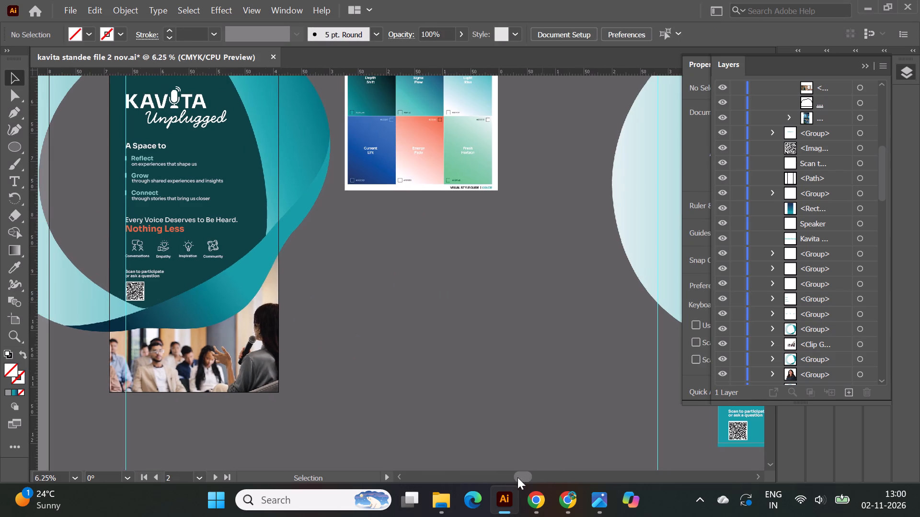
pyautogui.moveTo(517, 477); pyautogui.dragTo(476, 479)
pyautogui.click(485, 392)
pyautogui.scroll(3, 486, 392)
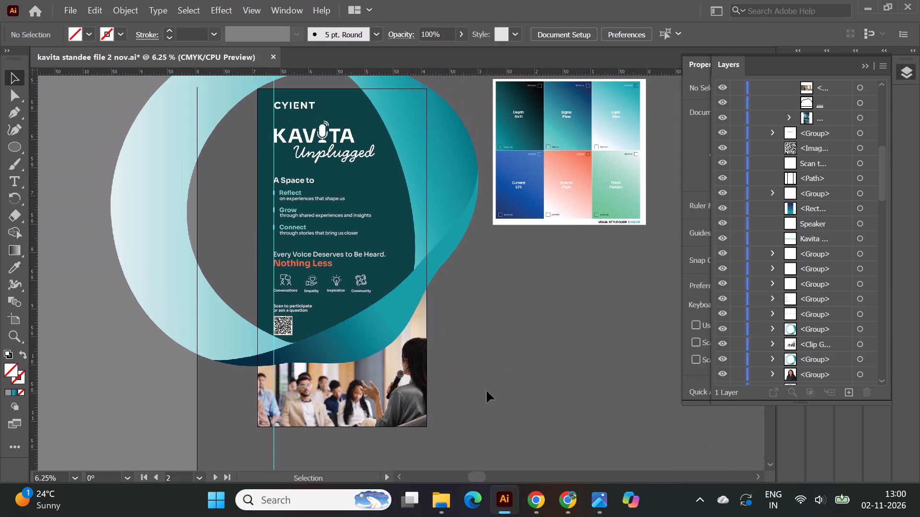
pyautogui.scroll(-4, 487, 391)
pyautogui.keyDown('alt'); pyautogui.scroll(1, 182, 347); pyautogui.keyUp('alt')
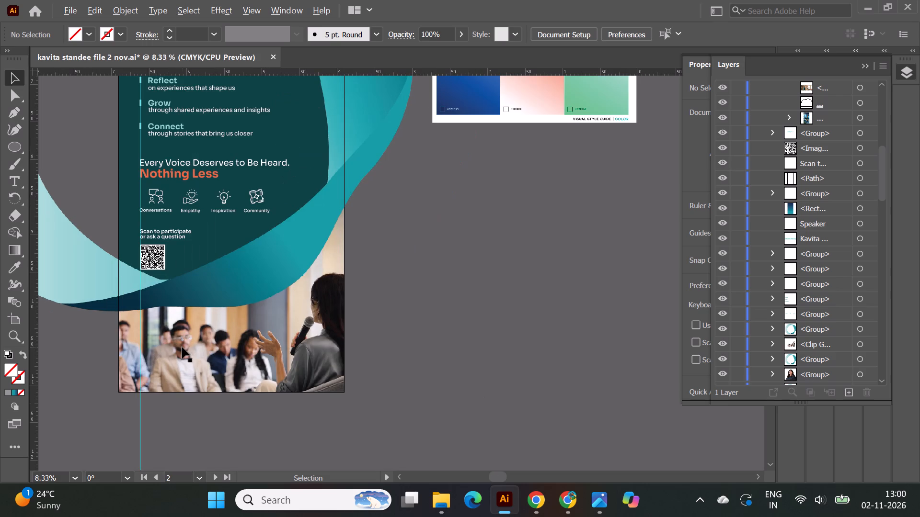
# Scale the clipped photo group to about 3.02 ft wide so it reaches the artboard's right edge.
pyautogui.moveTo(497, 481); pyautogui.dragTo(468, 482)
pyautogui.click(437, 354)
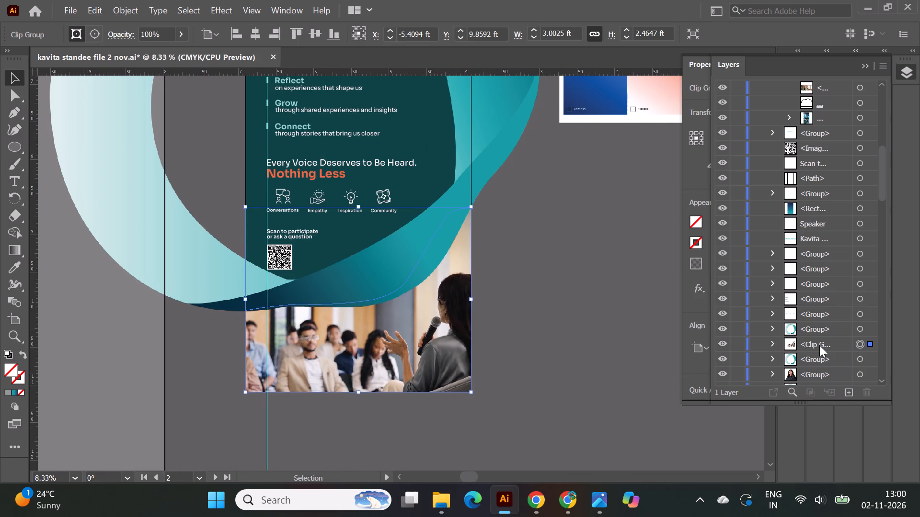
pyautogui.keyDown('shift'); pyautogui.moveTo(471, 299); pyautogui.dragTo(482, 301); pyautogui.keyUp('shift')
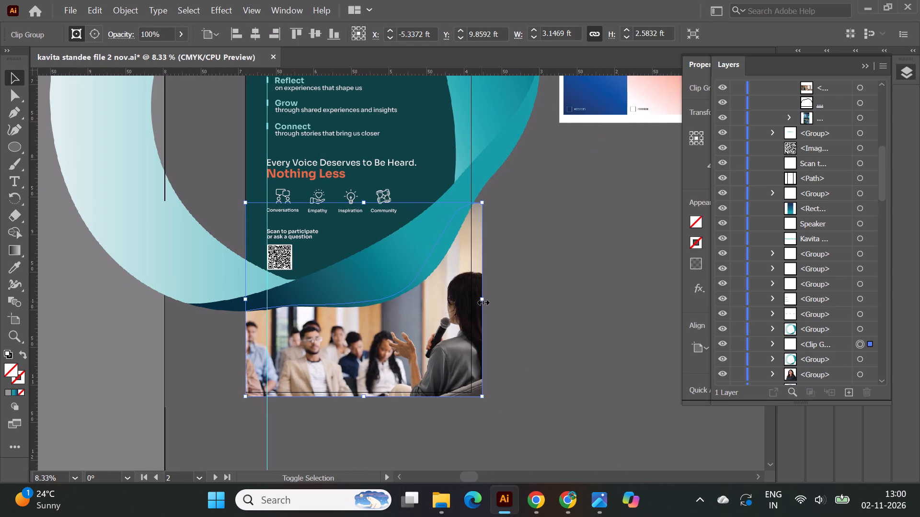
pyautogui.keyDown('shift'); pyautogui.moveTo(481, 297); pyautogui.dragTo(472, 295); pyautogui.keyUp('shift')
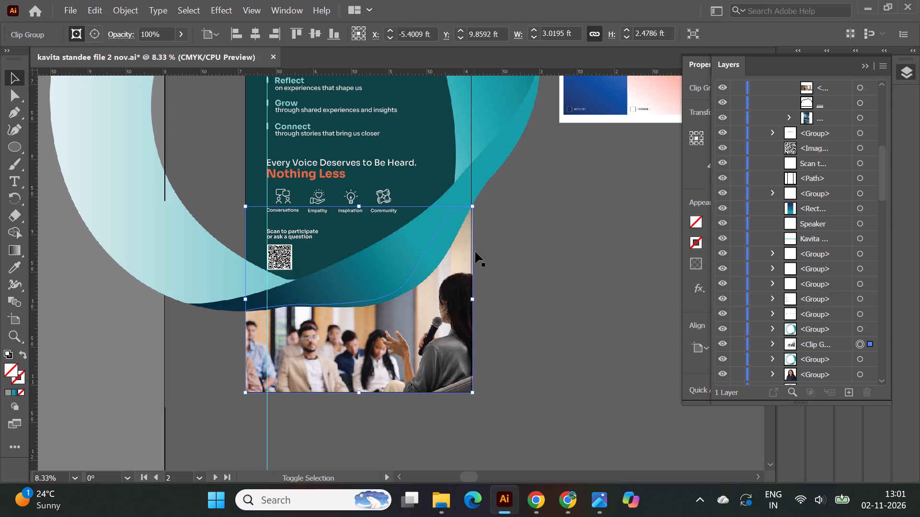
pyautogui.doubleClick(542, 364)
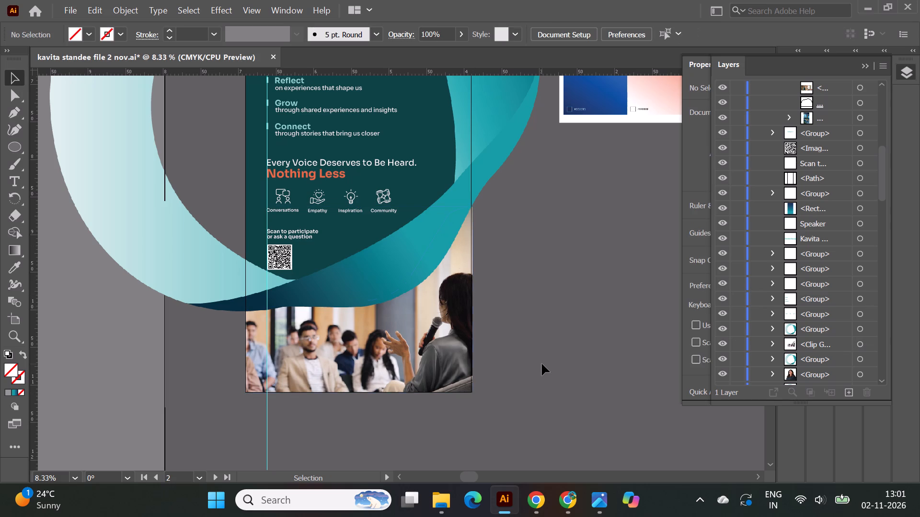
# Draw a closed Curvature-tool path that follows the teal ribbon's curve and encloses the photo area with straight sides and bottom.
pyautogui.scroll(1, 542, 364)
pyautogui.click(542, 364)
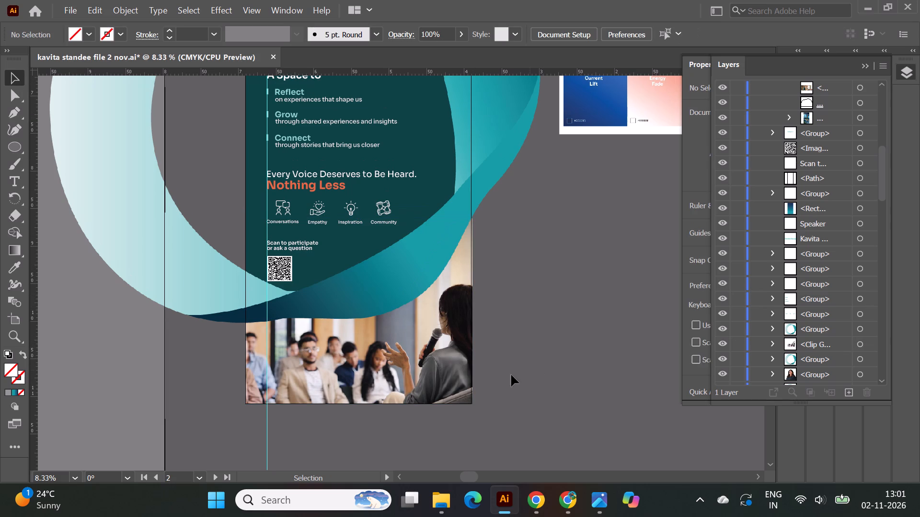
pyautogui.keyDown('alt'); pyautogui.scroll(1, 231, 392); pyautogui.keyUp('alt')
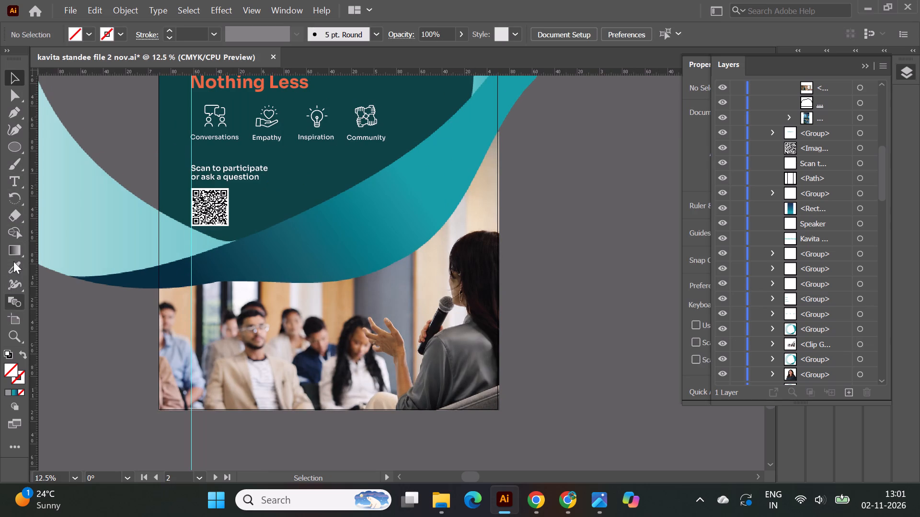
pyautogui.click(12, 130)
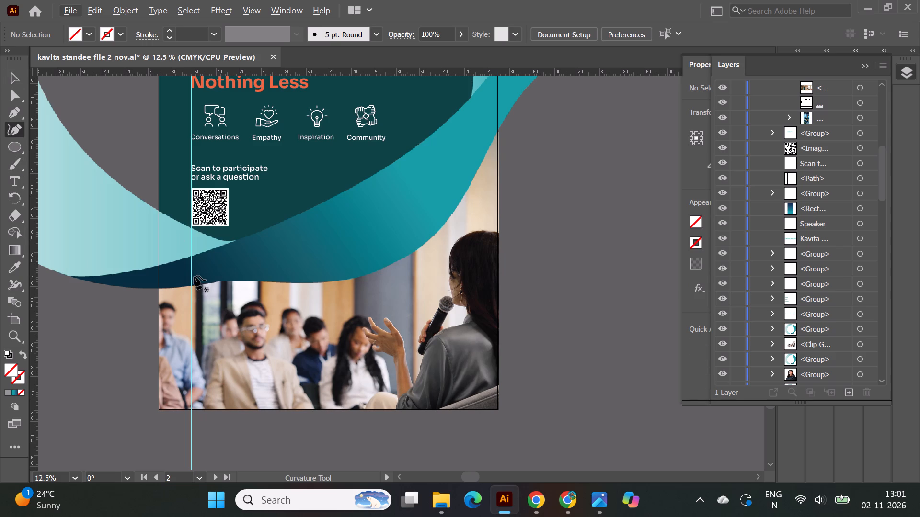
pyautogui.click(192, 275)
pyautogui.click(285, 258)
pyautogui.click(374, 237)
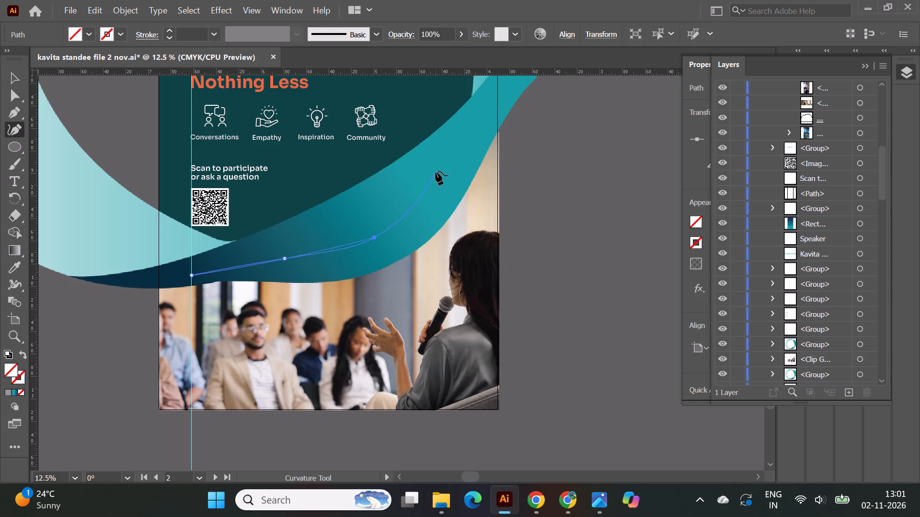
pyautogui.click(436, 171)
pyautogui.click(471, 128)
pyautogui.doubleClick(494, 119)
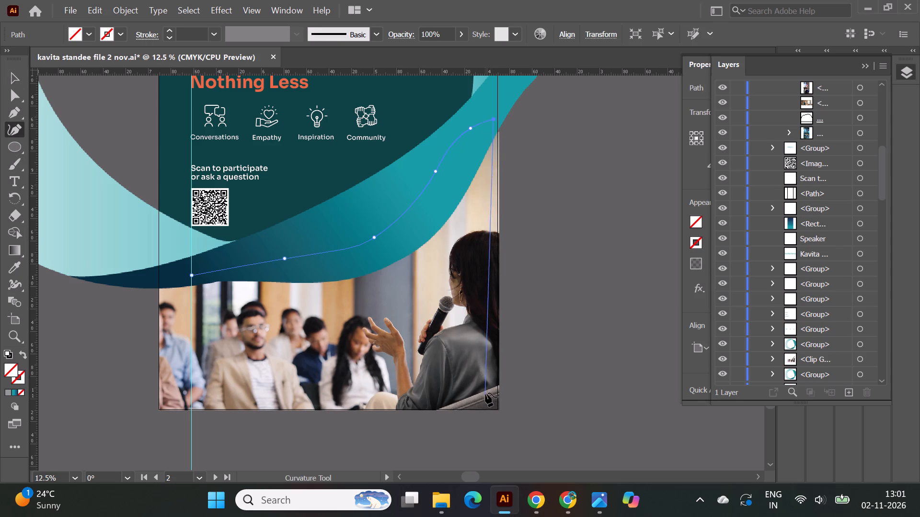
pyautogui.doubleClick(492, 404)
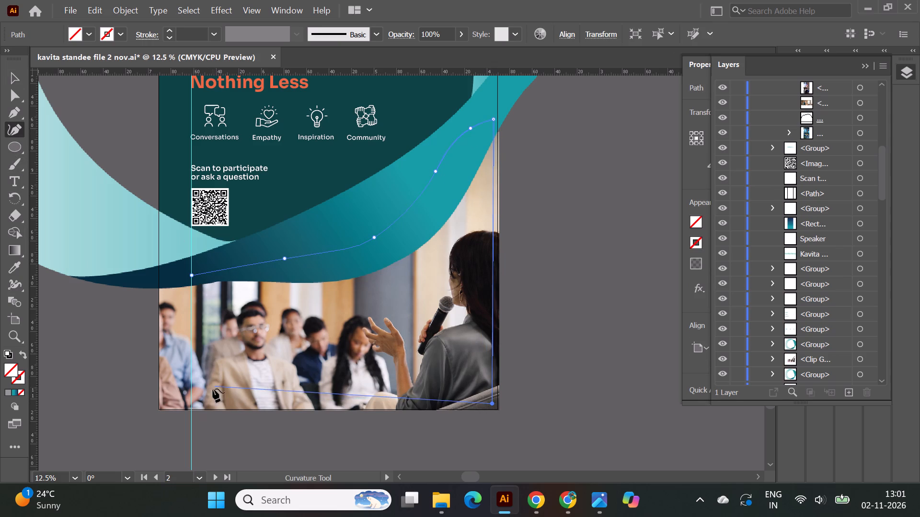
pyautogui.doubleClick(208, 398)
pyautogui.doubleClick(193, 277)
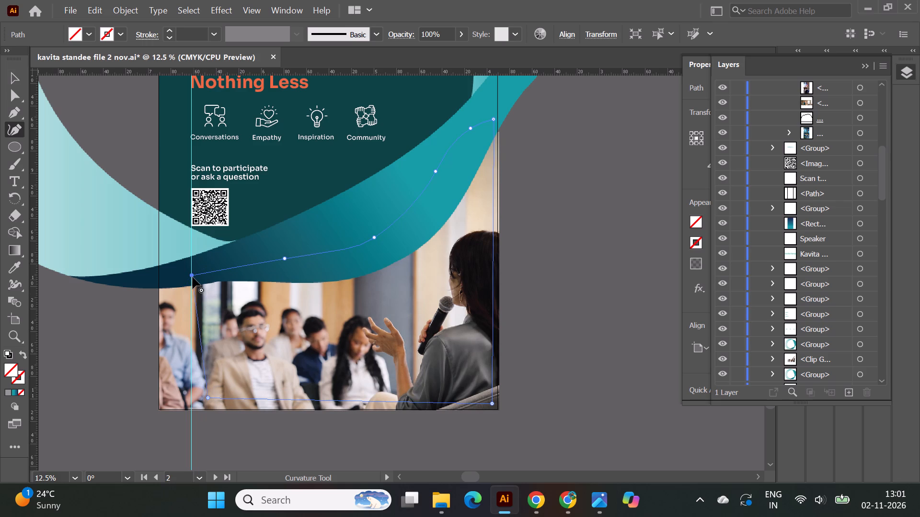
# Fill the closed path over the photo with a blue swatch, leaving it without a stroke.
pyautogui.click(106, 31)
pyautogui.click(71, 35)
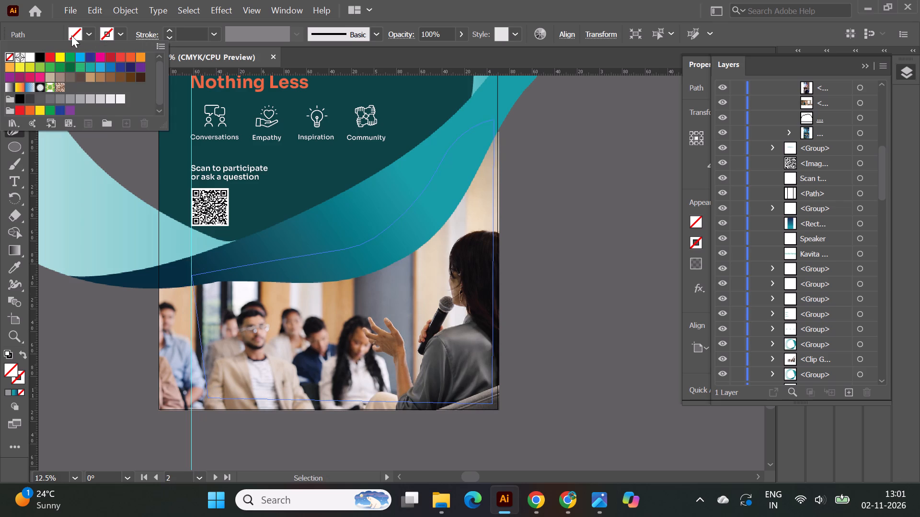
pyautogui.click(75, 38)
pyautogui.click(101, 69)
pyautogui.click(114, 68)
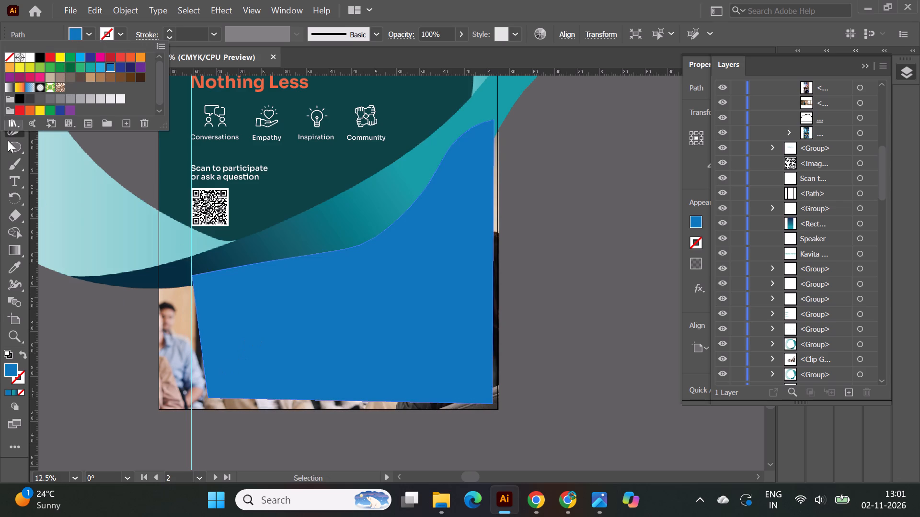
pyautogui.click(101, 372)
# Reshape the blue path by moving its bottom corners to the guide and artboard corner and its upper-right point to the artboard edge.
pyautogui.click(13, 80)
pyautogui.click(262, 357)
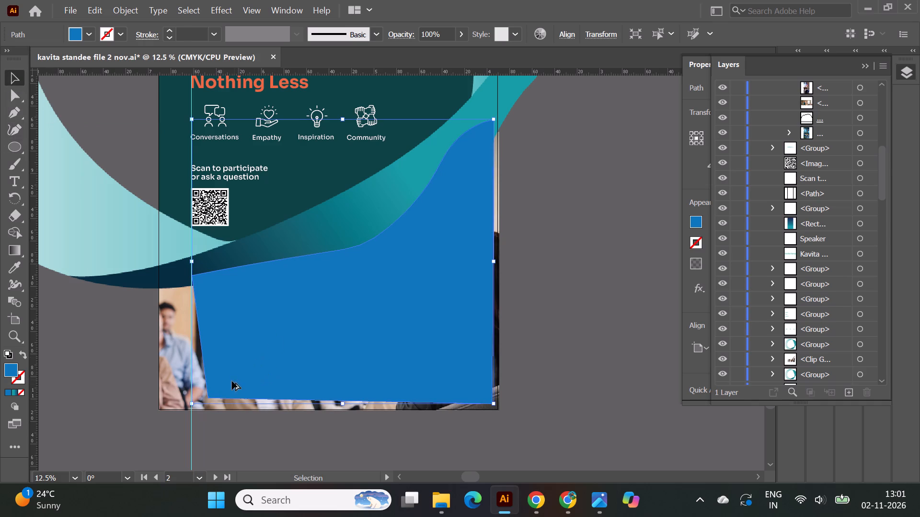
pyautogui.keyDown('alt'); pyautogui.scroll(2, 222, 384); pyautogui.keyUp('alt')
pyautogui.click(262, 335)
pyautogui.keyDown('alt'); pyautogui.scroll(-1, 305, 295); pyautogui.keyUp('alt')
pyautogui.click(304, 304)
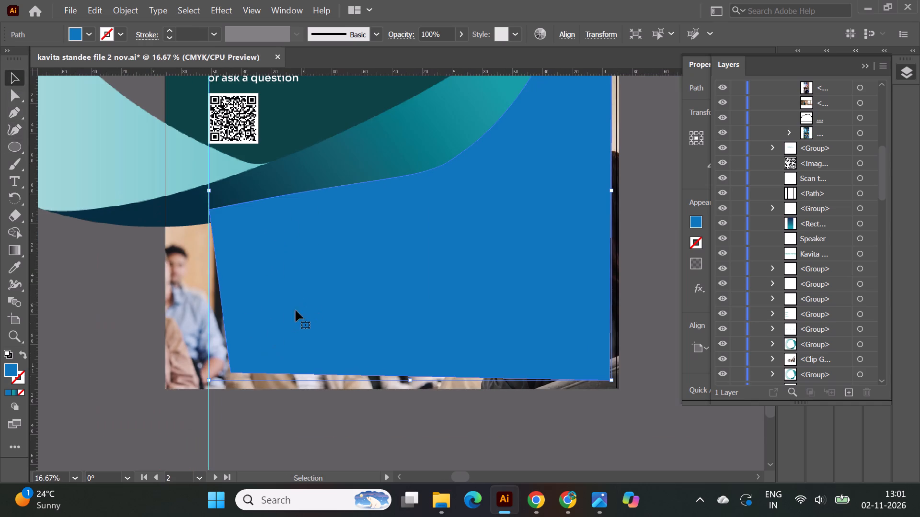
pyautogui.click(16, 129)
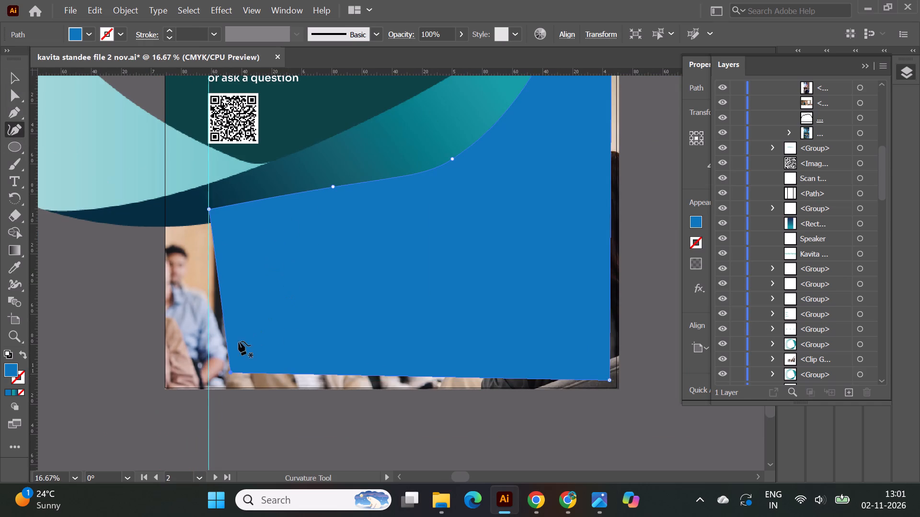
pyautogui.moveTo(232, 371); pyautogui.dragTo(207, 388)
pyautogui.moveTo(606, 381); pyautogui.dragTo(615, 391)
pyautogui.hotkey('ctrl', 'z')
pyautogui.moveTo(609, 379); pyautogui.dragTo(616, 387)
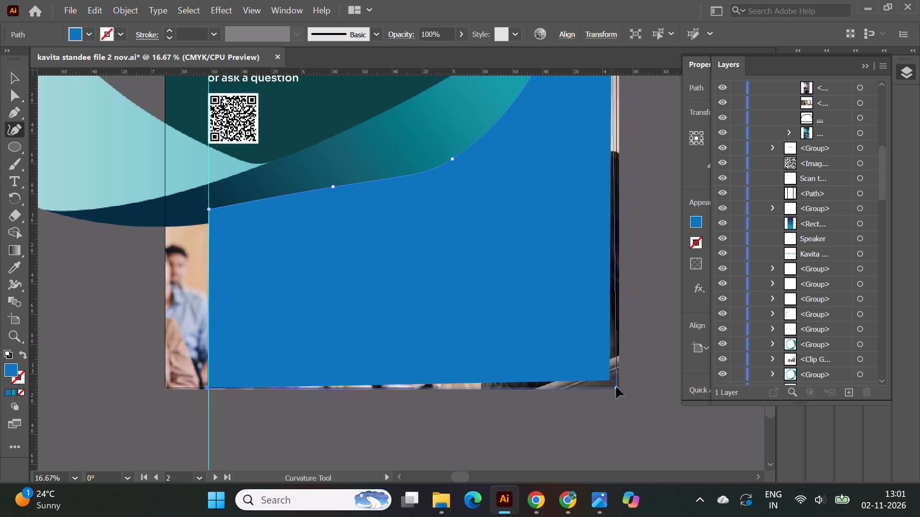
pyautogui.moveTo(616, 387); pyautogui.dragTo(618, 389)
pyautogui.scroll(5, 618, 389)
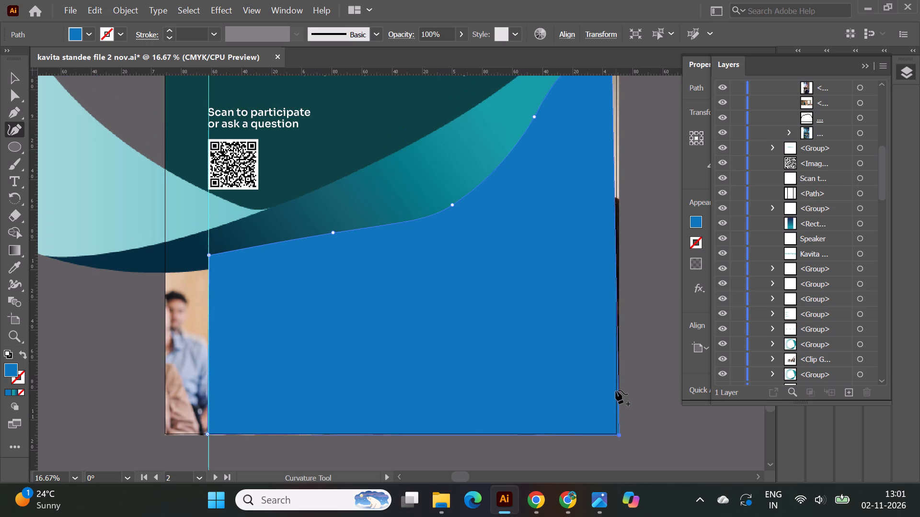
pyautogui.scroll(5, 616, 390)
pyautogui.moveTo(611, 119); pyautogui.dragTo(618, 113)
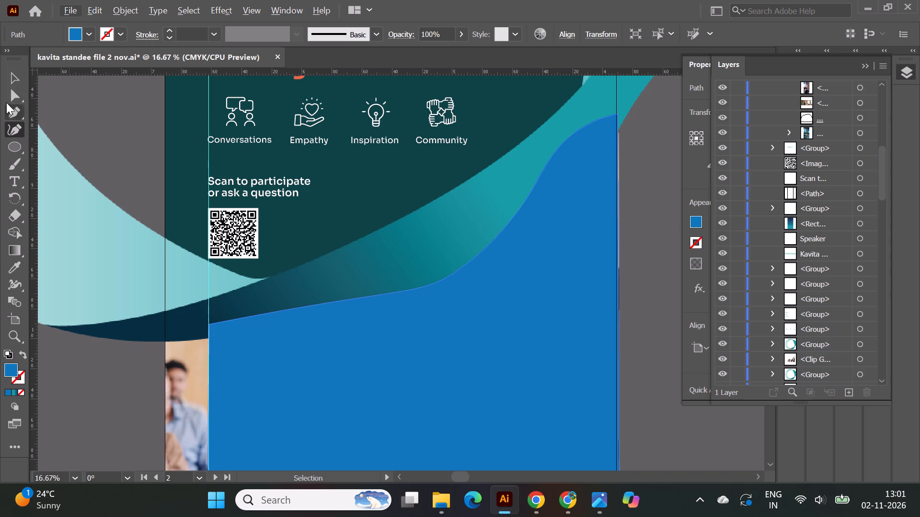
# Move the blue path from the top of Layer 1 down the stack to just above the first teal ribbon group.
pyautogui.click(9, 84)
pyautogui.click(621, 279)
pyautogui.click(538, 315)
pyautogui.click(538, 412)
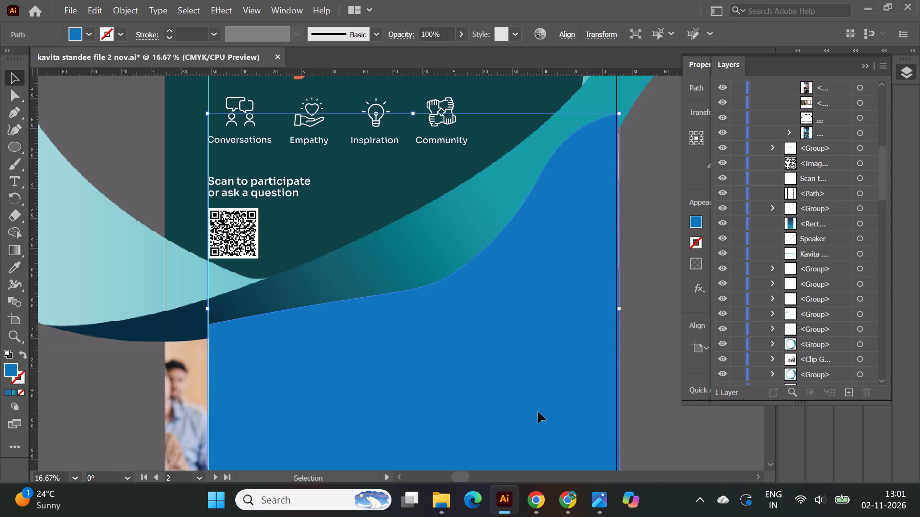
pyautogui.click(579, 354)
pyautogui.scroll(5, 811, 243)
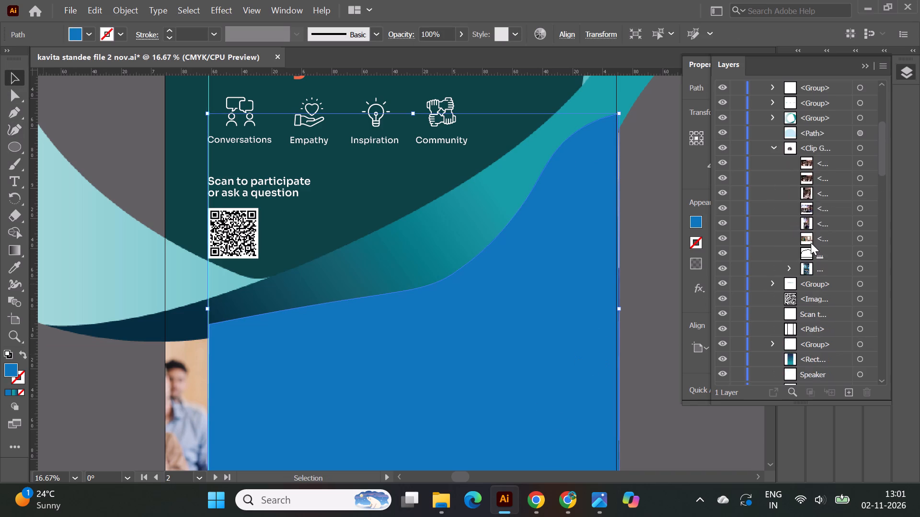
pyautogui.scroll(7, 811, 243)
pyautogui.click(818, 101)
pyautogui.moveTo(821, 101); pyautogui.dragTo(829, 172)
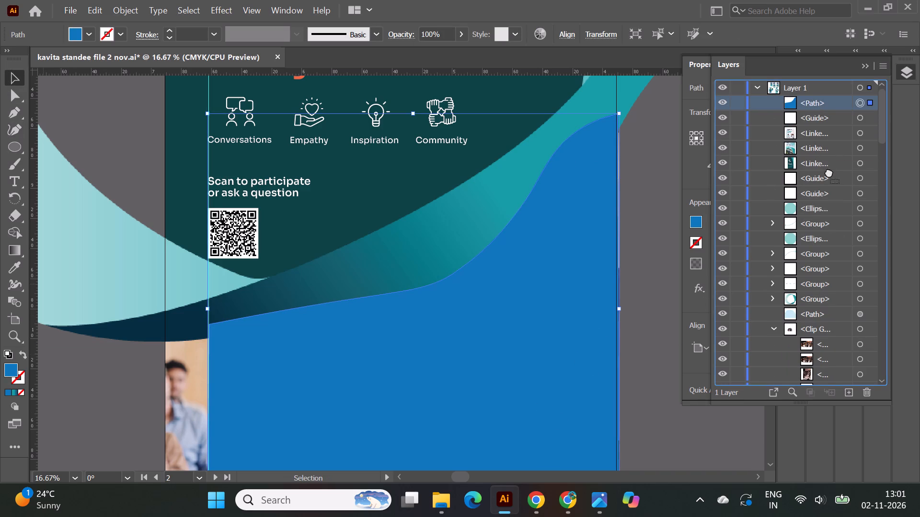
pyautogui.moveTo(829, 172); pyautogui.dragTo(832, 290)
# Move the blue path further down the stack, past the QR image and Speaker text, into a group near the lower ribbon groups.
pyautogui.scroll(-2, 832, 290)
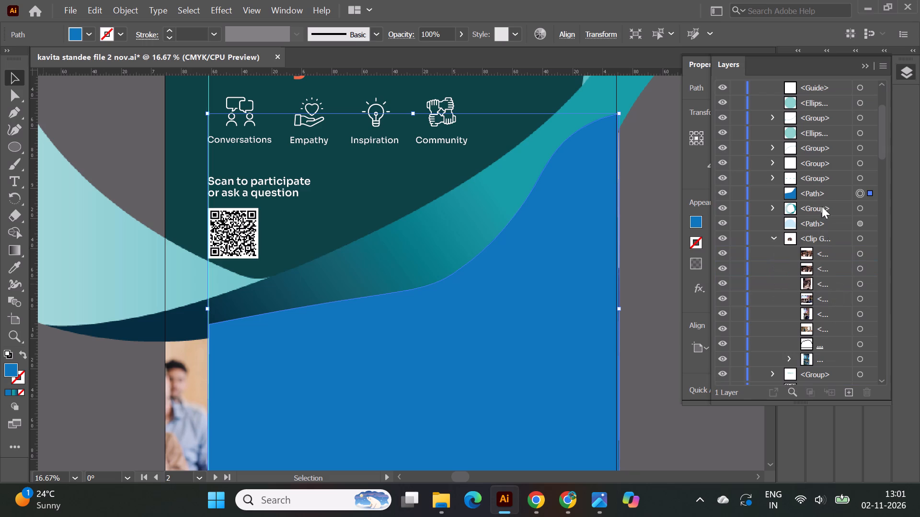
pyautogui.click(823, 192)
pyautogui.scroll(-1, 823, 192)
pyautogui.moveTo(820, 147); pyautogui.dragTo(819, 148)
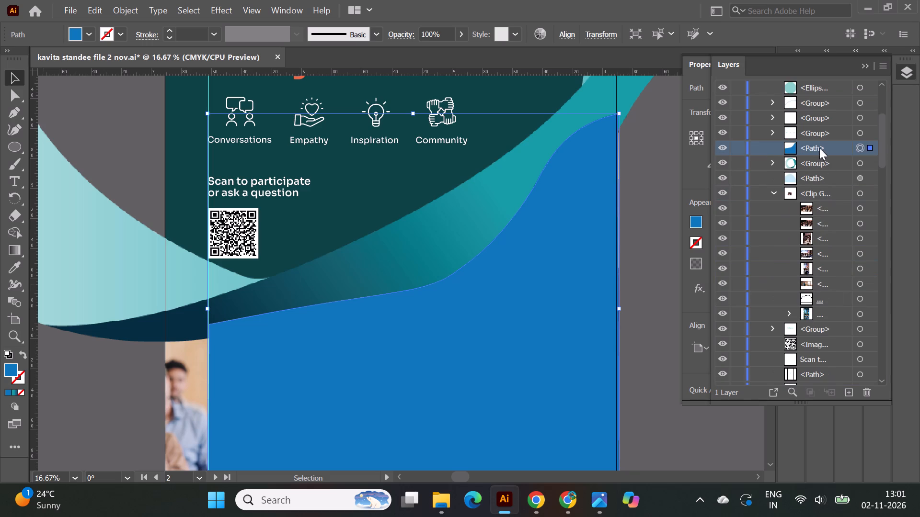
pyautogui.moveTo(819, 148); pyautogui.dragTo(828, 353)
pyautogui.scroll(-3, 828, 352)
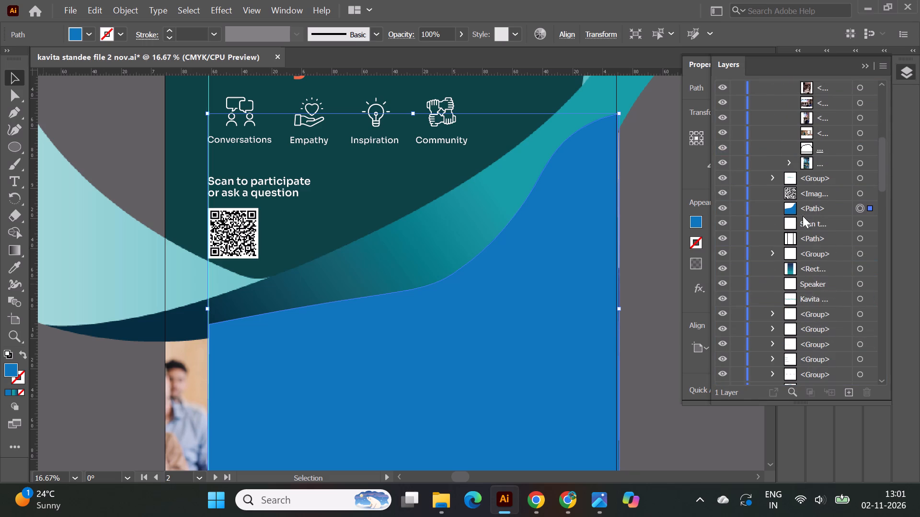
pyautogui.click(816, 204)
pyautogui.moveTo(825, 208); pyautogui.dragTo(834, 356)
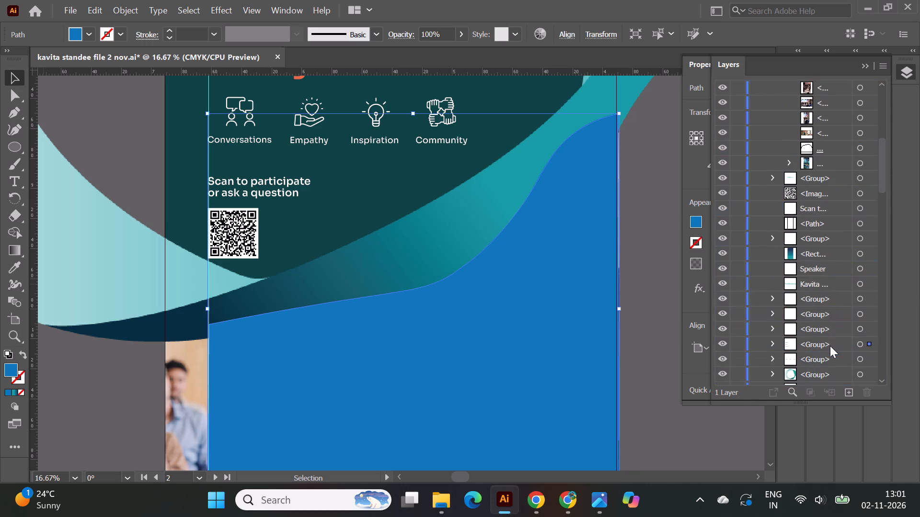
# Move the group containing the blue path below the teal ribbon group in the layer stack.
pyautogui.scroll(-3, 830, 345)
pyautogui.click(820, 212)
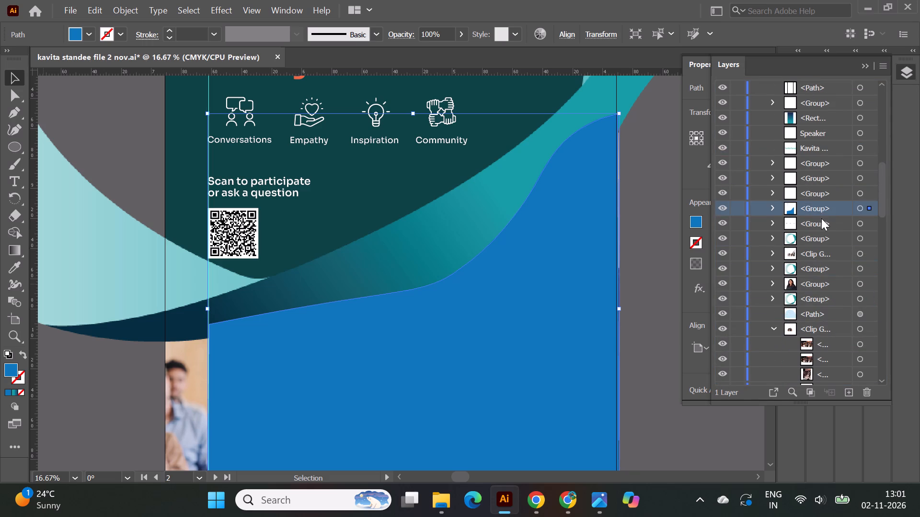
pyautogui.moveTo(821, 210); pyautogui.dragTo(813, 248)
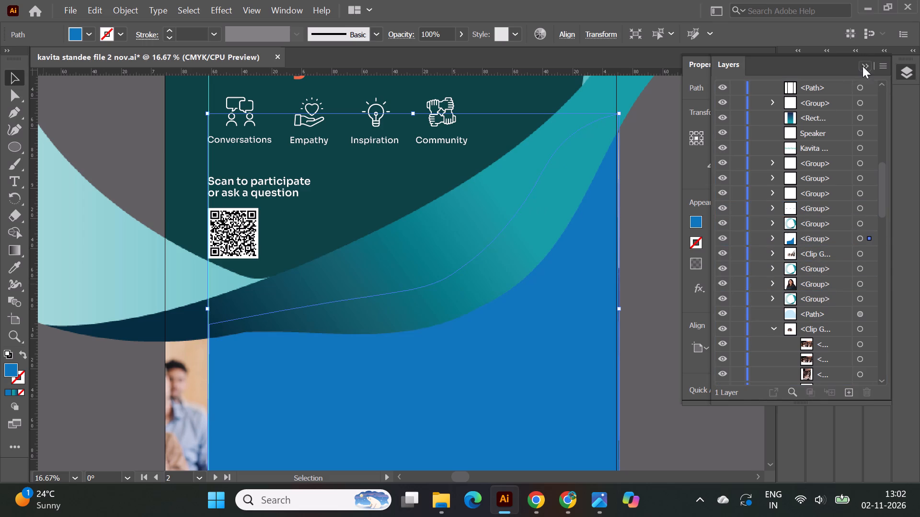
# Set the blue path's opacity to 36%.
pyautogui.click(863, 66)
pyautogui.click(790, 262)
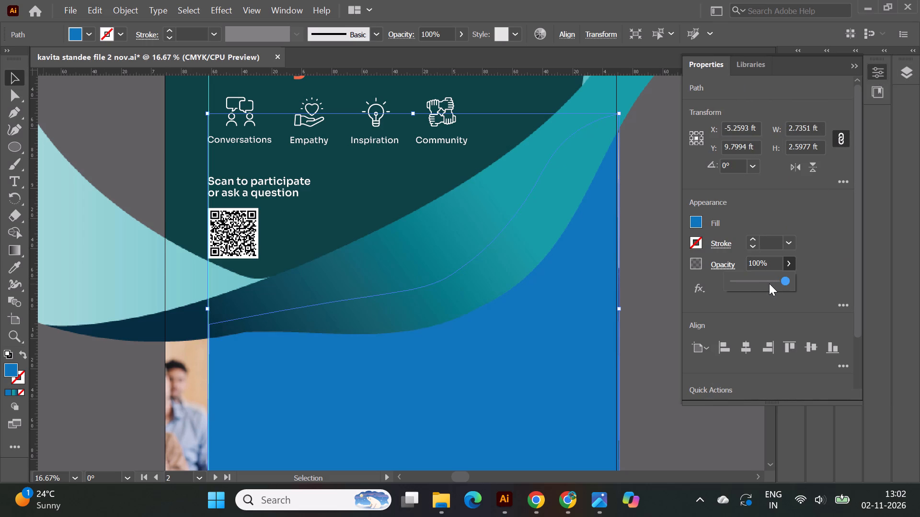
pyautogui.click(766, 283)
pyautogui.click(759, 283)
pyautogui.click(750, 283)
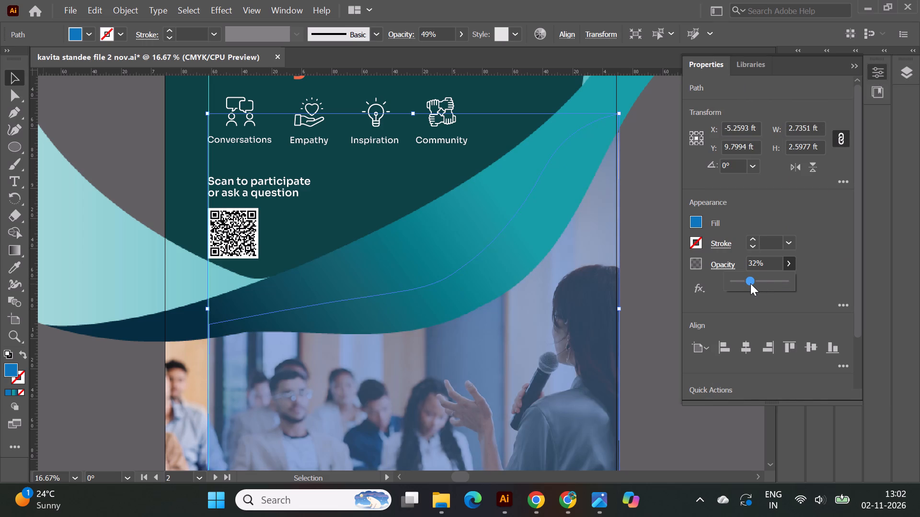
pyautogui.click(755, 283)
pyautogui.click(752, 283)
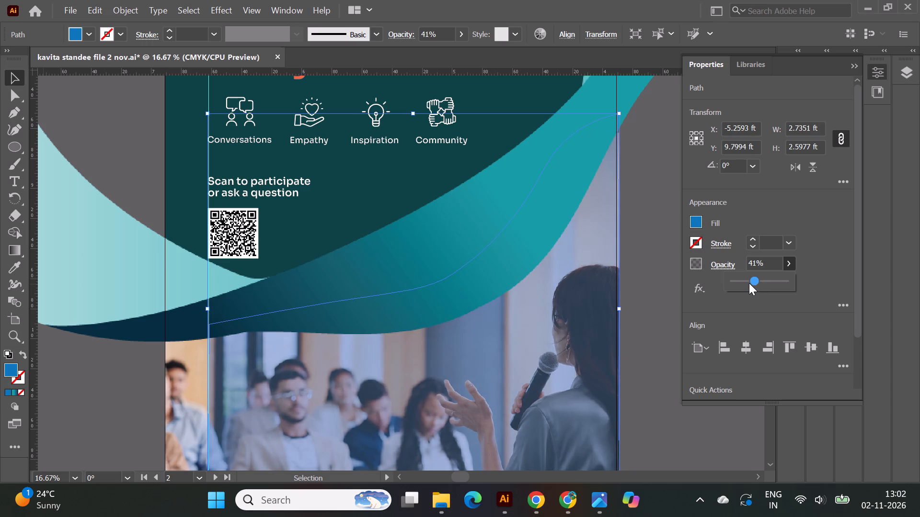
pyautogui.click(749, 283)
pyautogui.click(749, 283)
pyautogui.click(749, 283)
pyautogui.click(850, 66)
pyautogui.click(726, 226)
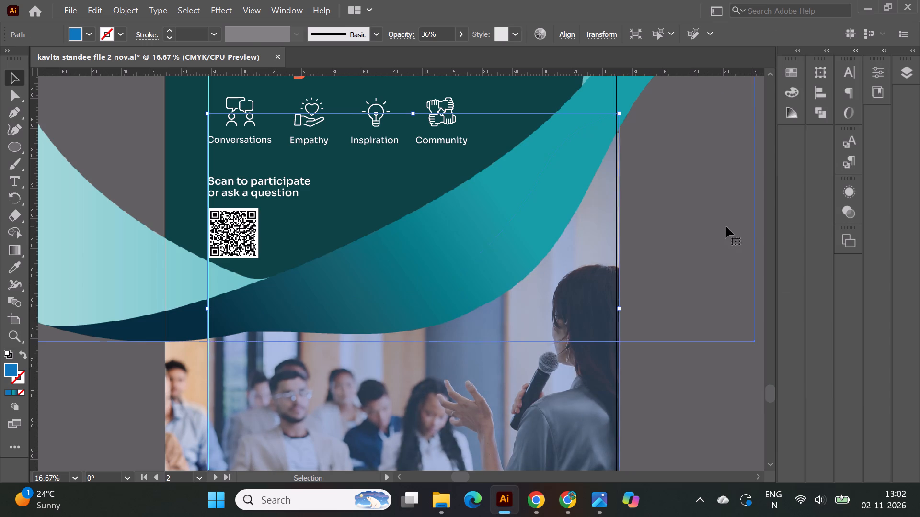
# Enlarge and reposition the group with the translucent blue overlay so it covers the whole photo and extends past the artboard's side and bottom edges.
pyautogui.keyDown('alt'); pyautogui.scroll(-1, 622, 248); pyautogui.keyUp('alt')
pyautogui.click(611, 365)
pyautogui.keyDown('alt'); pyautogui.scroll(-1, 677, 383); pyautogui.keyUp('alt')
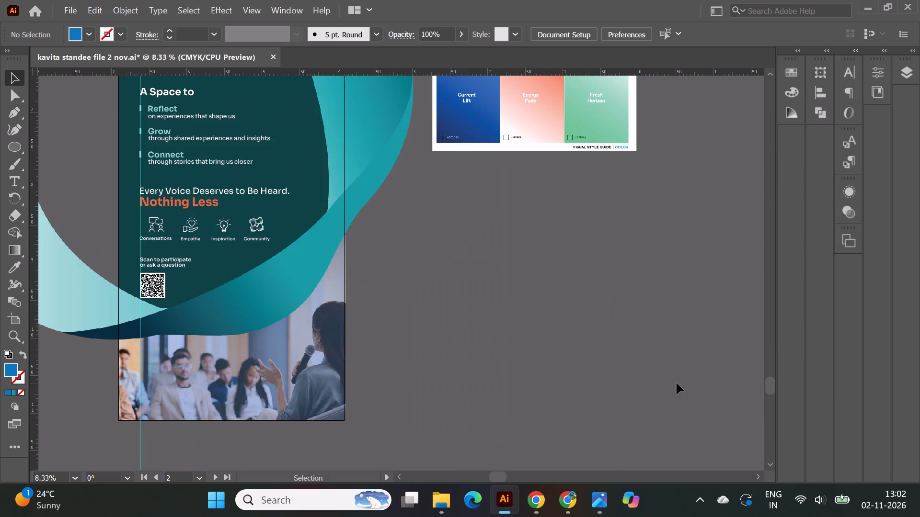
pyautogui.click(170, 389)
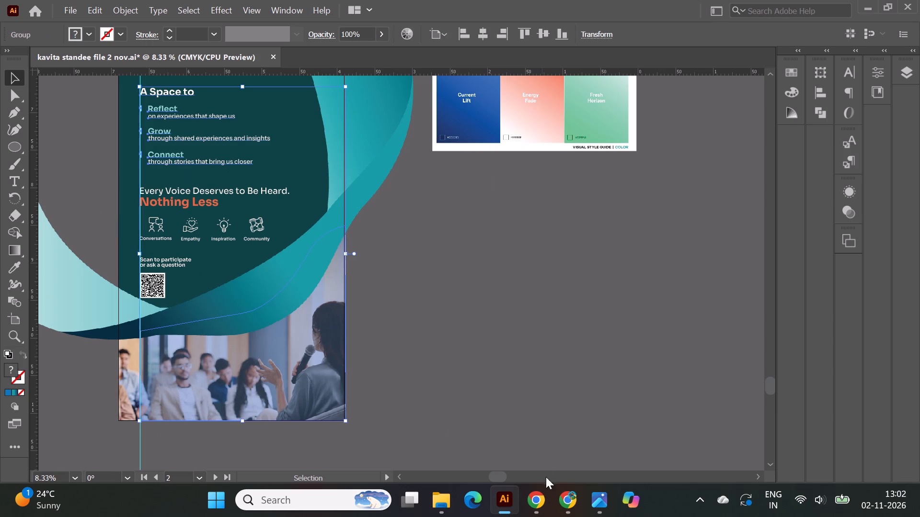
pyautogui.moveTo(493, 478); pyautogui.dragTo(434, 481)
pyautogui.scroll(-5, 432, 472)
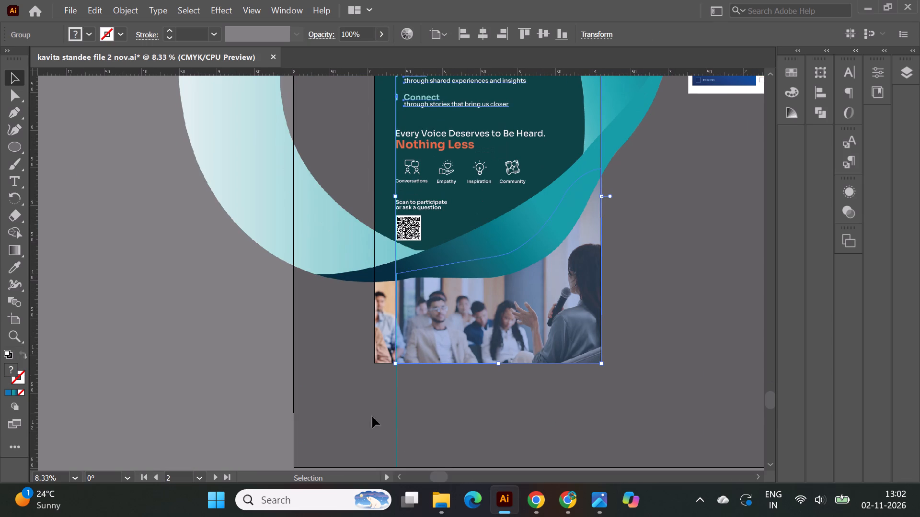
pyautogui.keyDown('alt'); pyautogui.scroll(1, 339, 381); pyautogui.keyUp('alt')
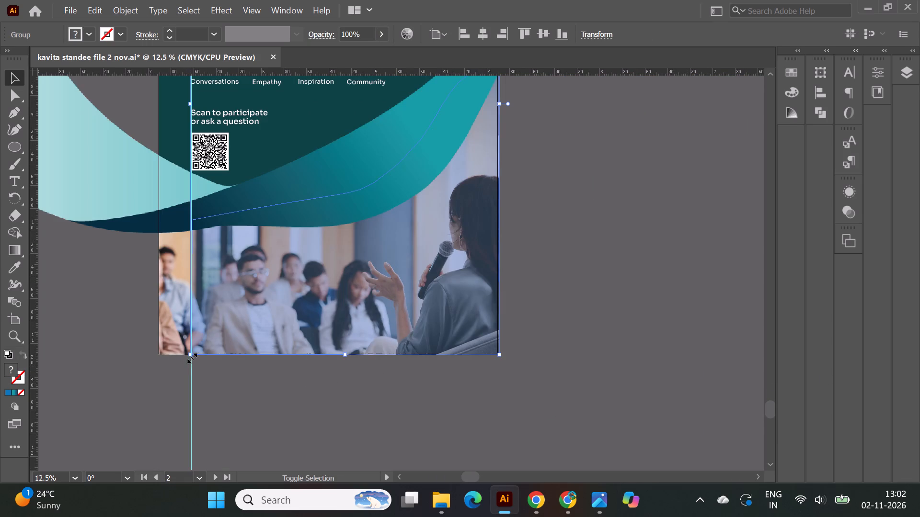
pyautogui.keyDown('shift'); pyautogui.moveTo(188, 355); pyautogui.dragTo(89, 423); pyautogui.keyUp('shift')
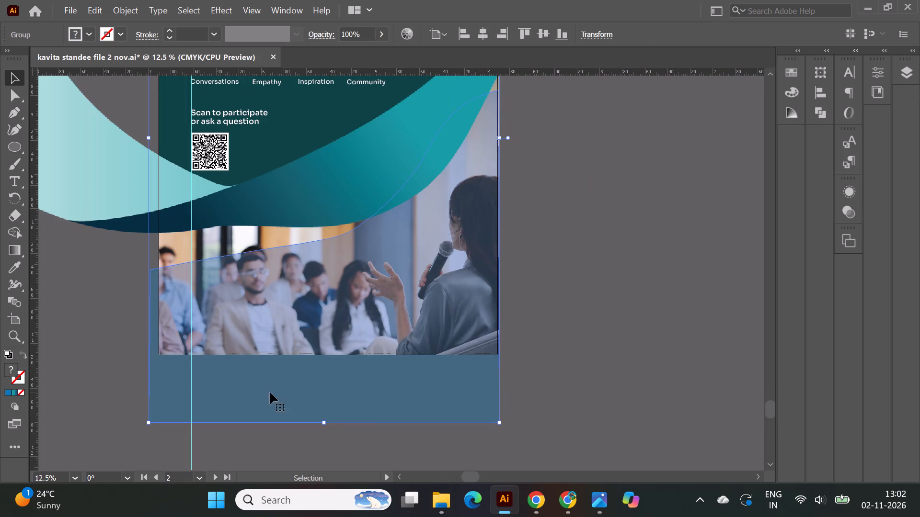
pyautogui.moveTo(315, 393); pyautogui.dragTo(310, 358)
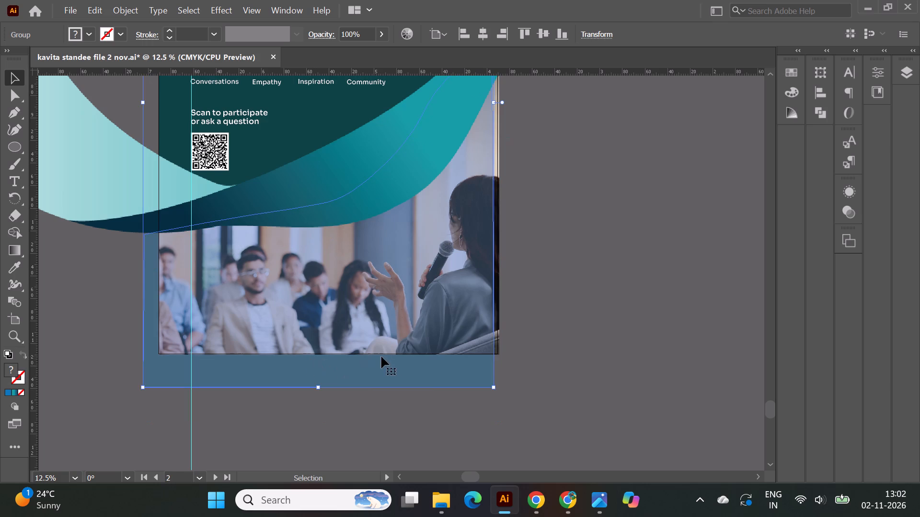
pyautogui.scroll(6, 513, 381)
pyautogui.moveTo(494, 173); pyautogui.dragTo(506, 174)
pyautogui.click(591, 227)
pyautogui.click(10, 78)
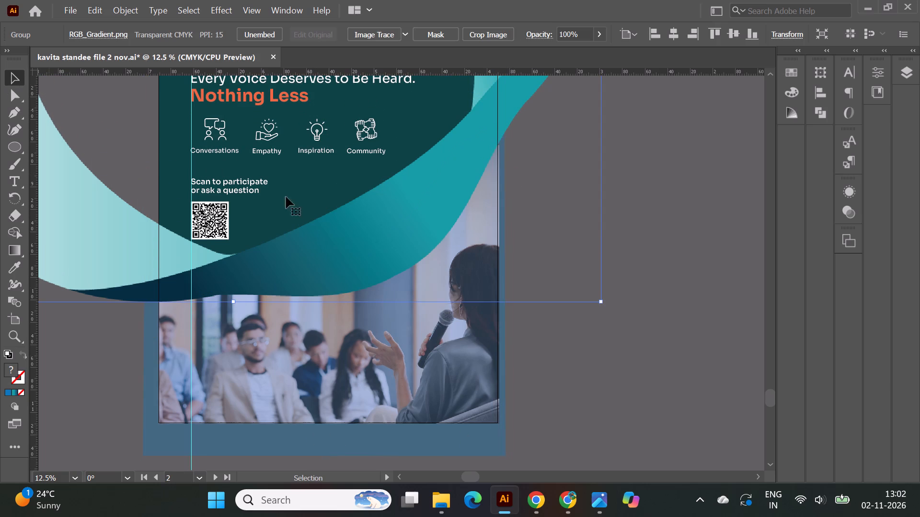
pyautogui.click(603, 413)
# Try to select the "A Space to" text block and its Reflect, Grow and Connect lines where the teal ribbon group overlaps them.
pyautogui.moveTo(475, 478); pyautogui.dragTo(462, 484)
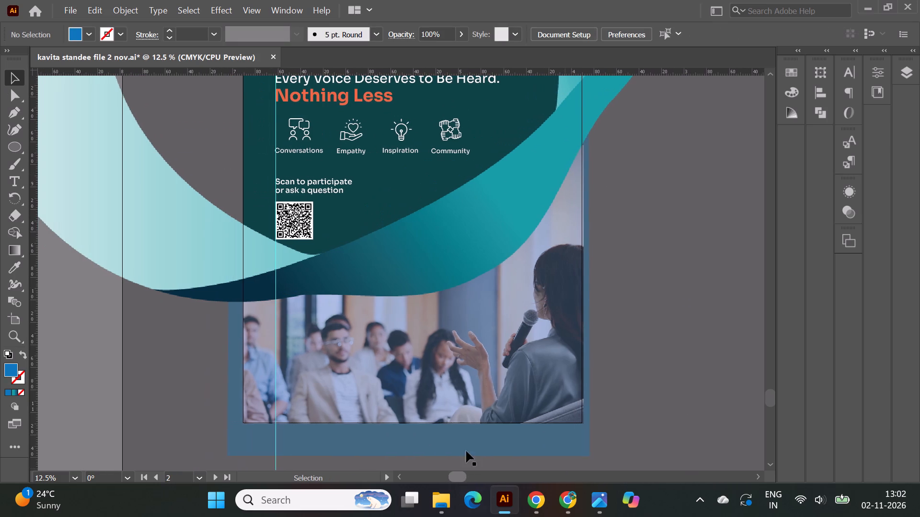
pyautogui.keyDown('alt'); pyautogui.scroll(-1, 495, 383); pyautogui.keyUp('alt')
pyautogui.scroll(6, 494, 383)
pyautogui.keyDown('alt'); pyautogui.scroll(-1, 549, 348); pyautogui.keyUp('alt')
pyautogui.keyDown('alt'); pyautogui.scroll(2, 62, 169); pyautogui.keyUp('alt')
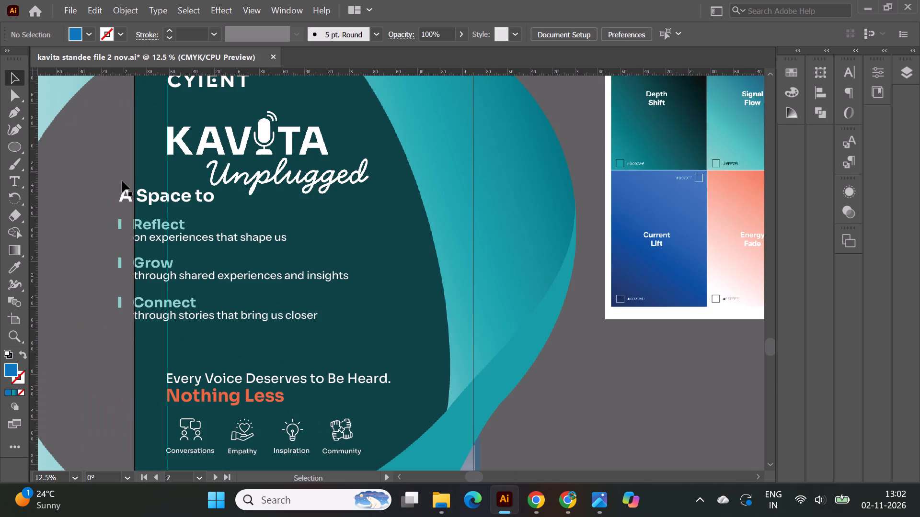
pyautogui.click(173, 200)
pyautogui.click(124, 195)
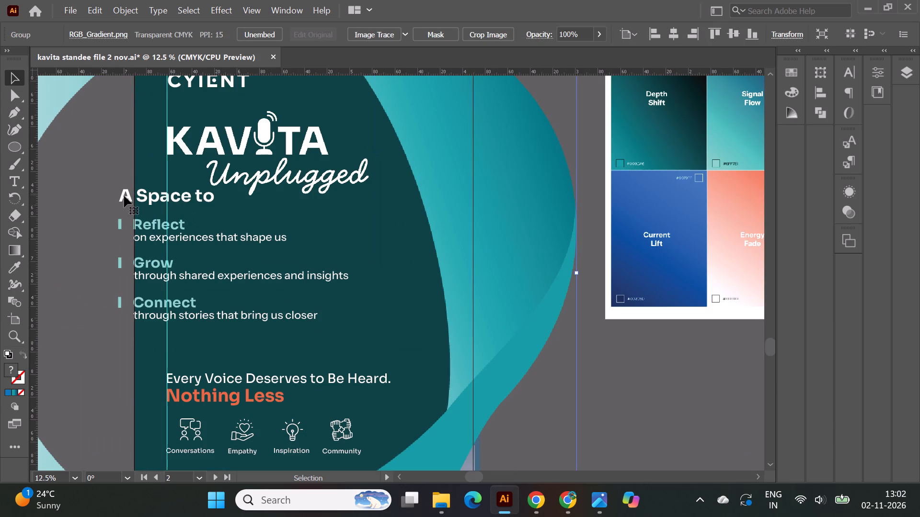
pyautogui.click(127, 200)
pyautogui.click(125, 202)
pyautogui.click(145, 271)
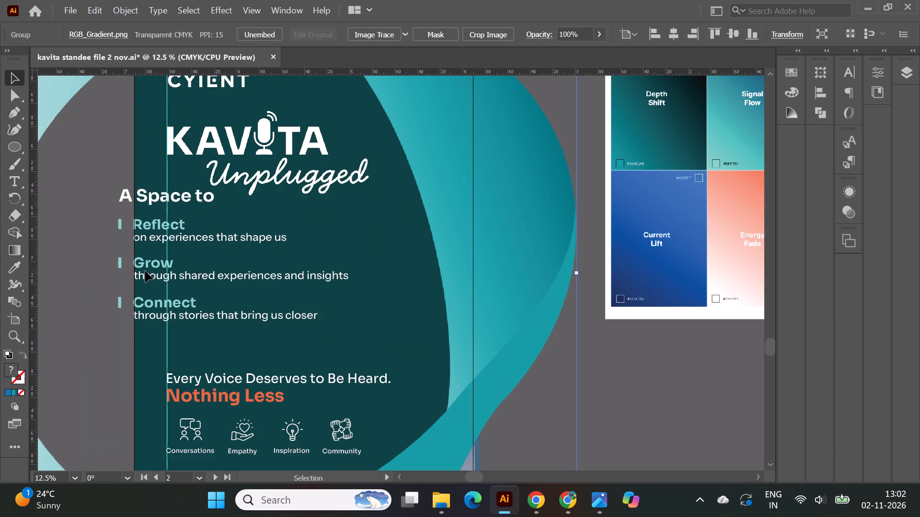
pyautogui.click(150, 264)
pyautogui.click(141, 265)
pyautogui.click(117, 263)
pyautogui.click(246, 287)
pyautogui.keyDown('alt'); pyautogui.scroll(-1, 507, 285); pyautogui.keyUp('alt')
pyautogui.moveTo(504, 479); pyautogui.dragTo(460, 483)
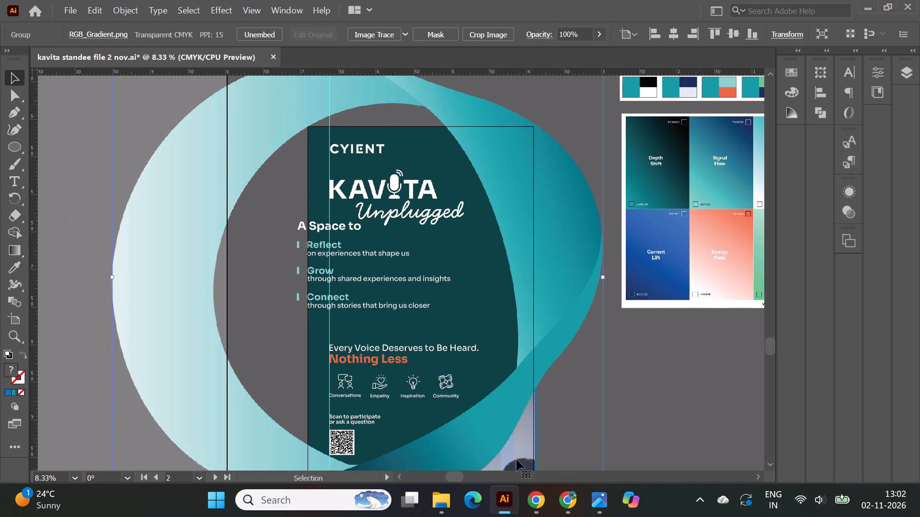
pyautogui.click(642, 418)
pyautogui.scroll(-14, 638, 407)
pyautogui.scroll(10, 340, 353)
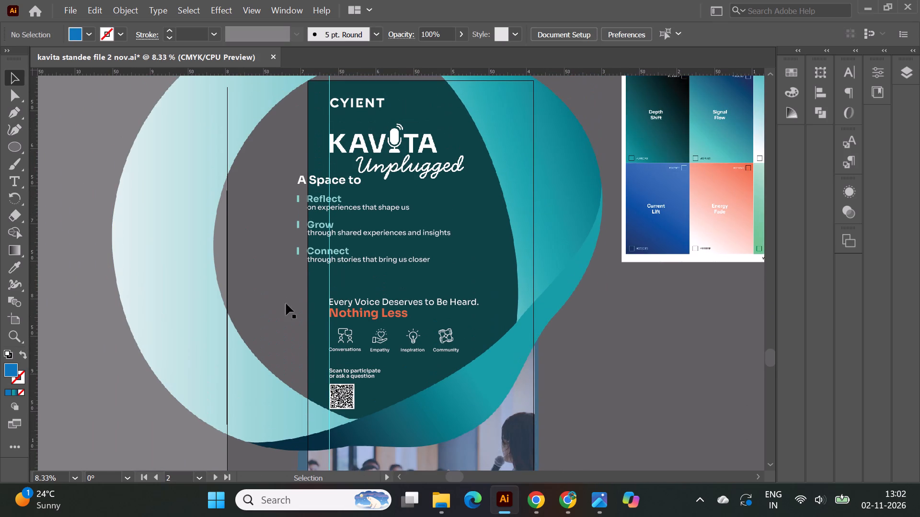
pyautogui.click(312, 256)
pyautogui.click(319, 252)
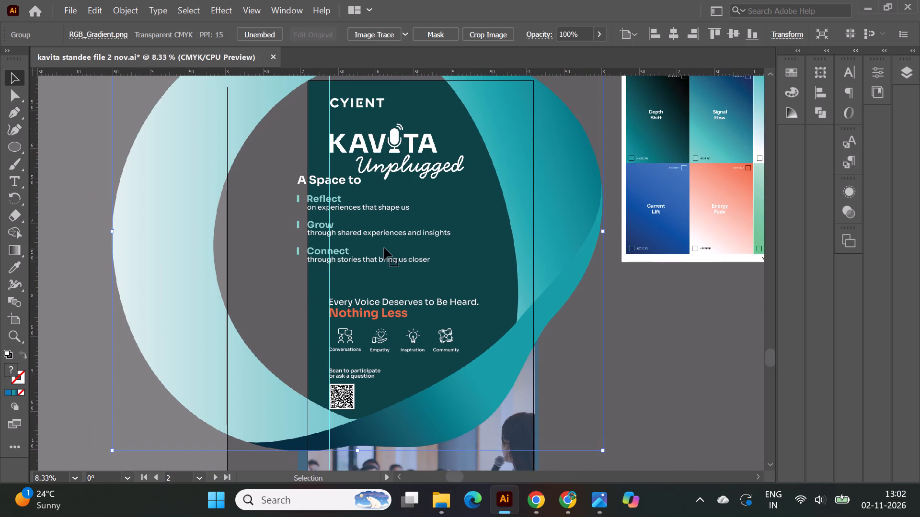
# Find the teal ribbon group in the layer stack and hide it.
pyautogui.click(904, 69)
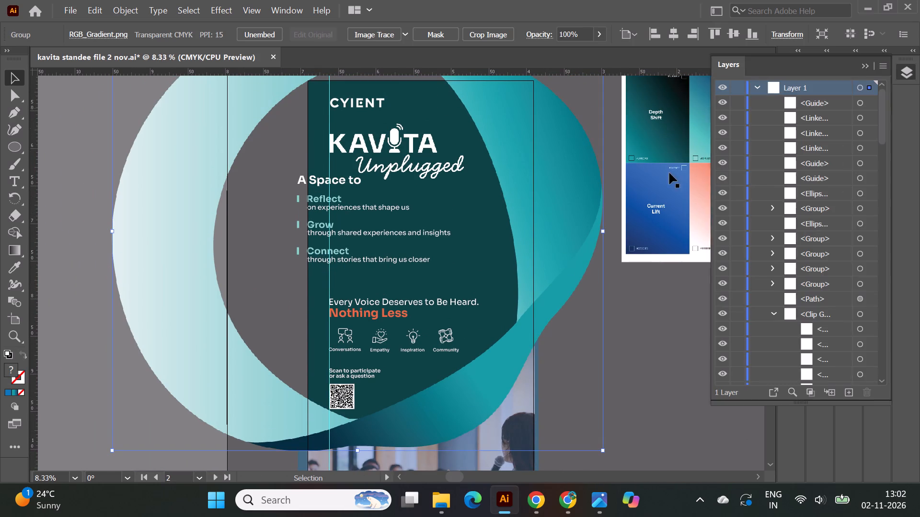
pyautogui.click(349, 180)
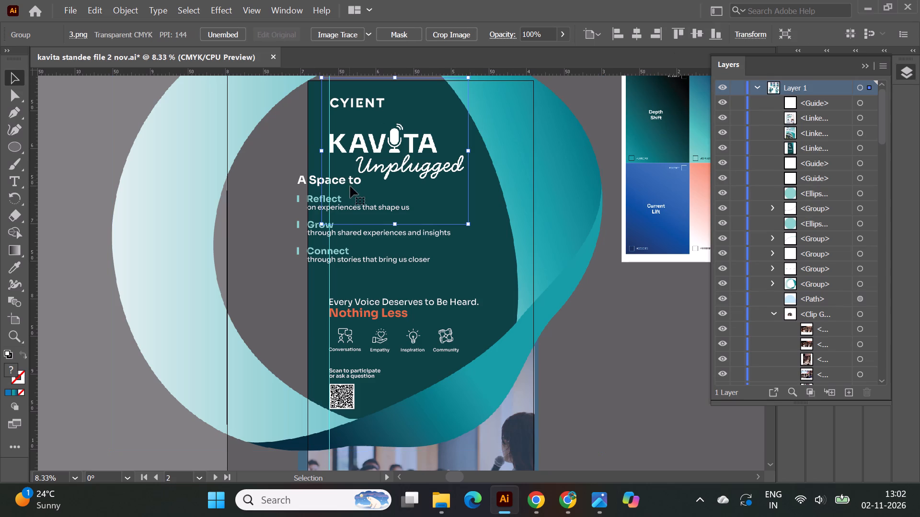
pyautogui.scroll(-8, 827, 297)
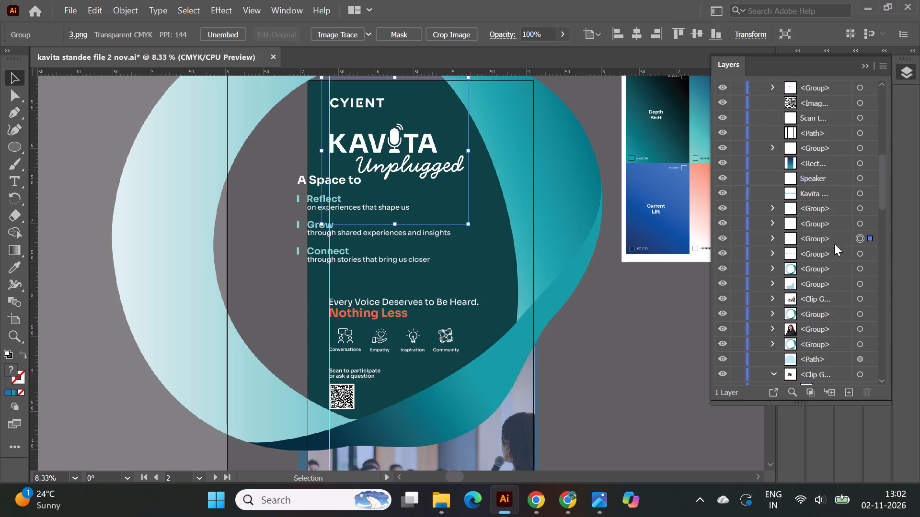
pyautogui.click(816, 238)
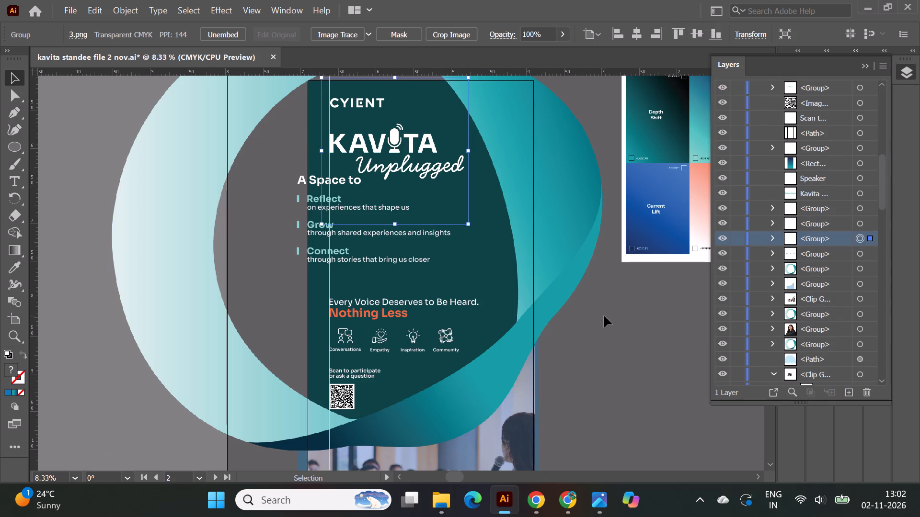
pyautogui.click(772, 237)
pyautogui.click(340, 246)
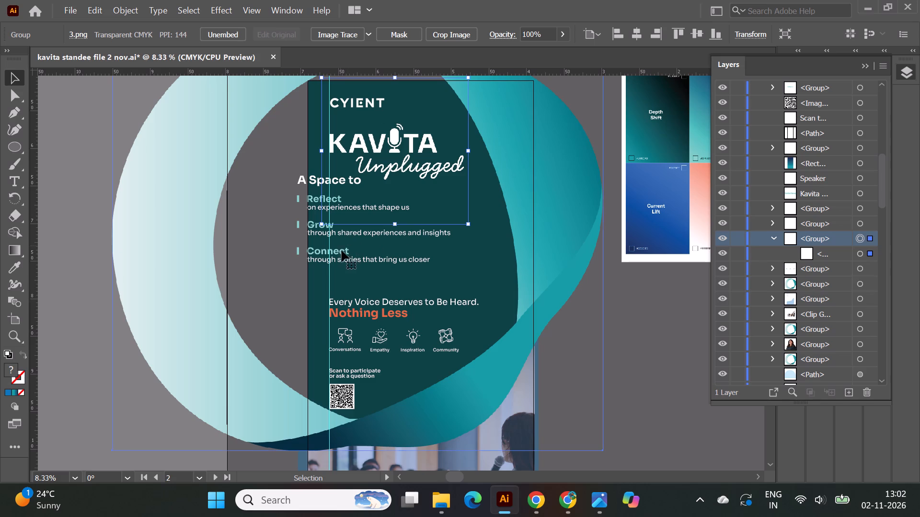
pyautogui.click(343, 254)
pyautogui.click(458, 388)
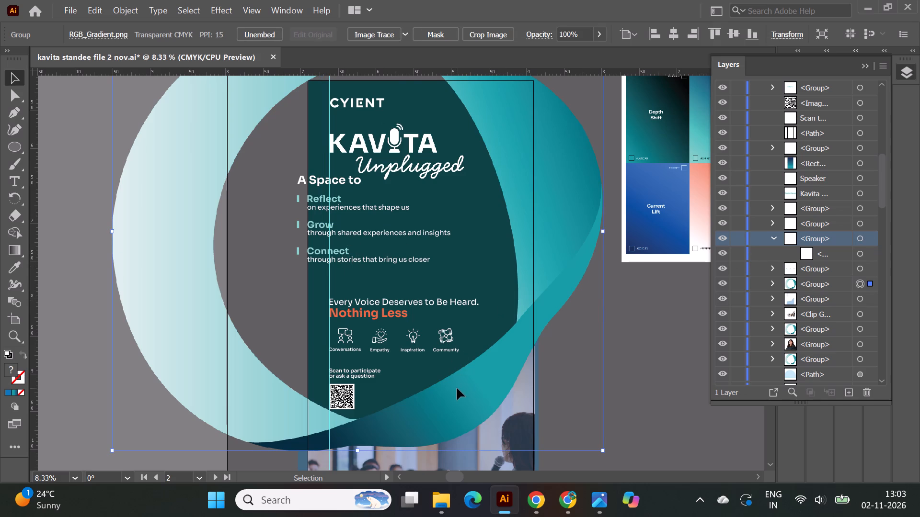
pyautogui.click(724, 282)
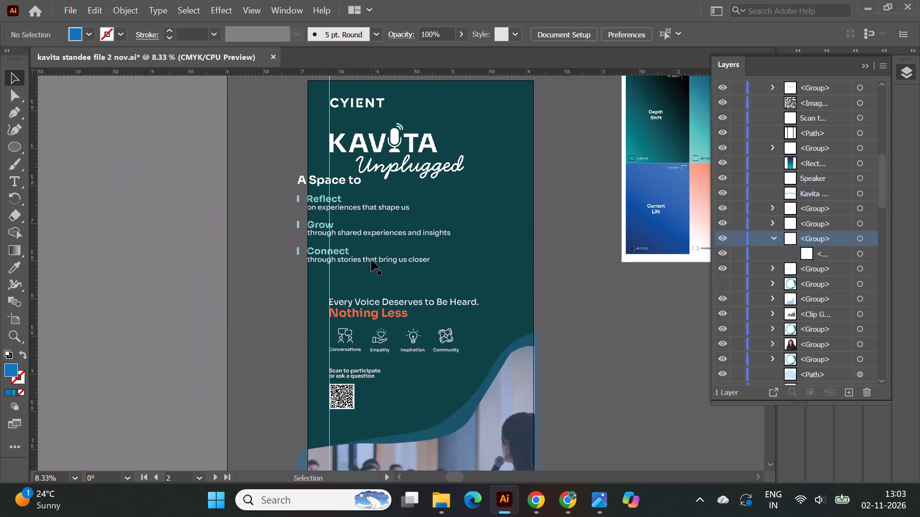
# Ungroup the group that combines the "A Space to" text block with the translucent blue path.
pyautogui.click(371, 260)
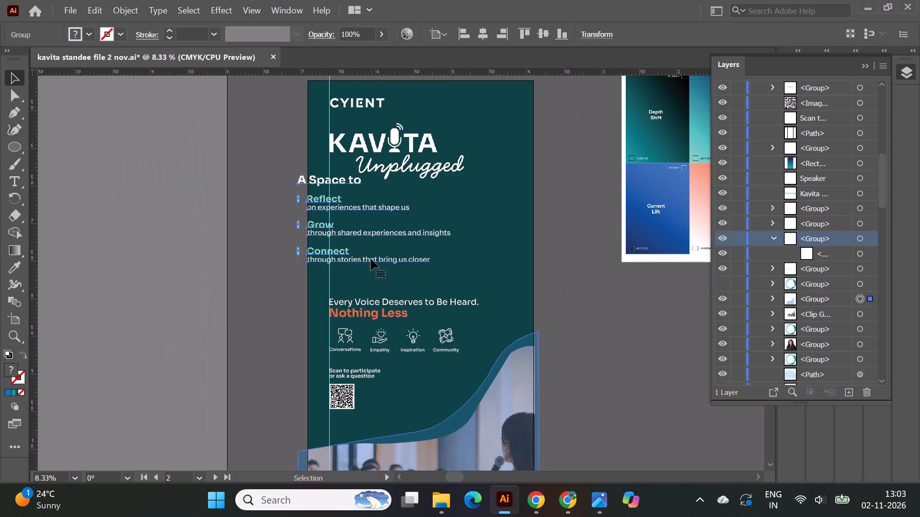
pyautogui.rightClick(423, 232)
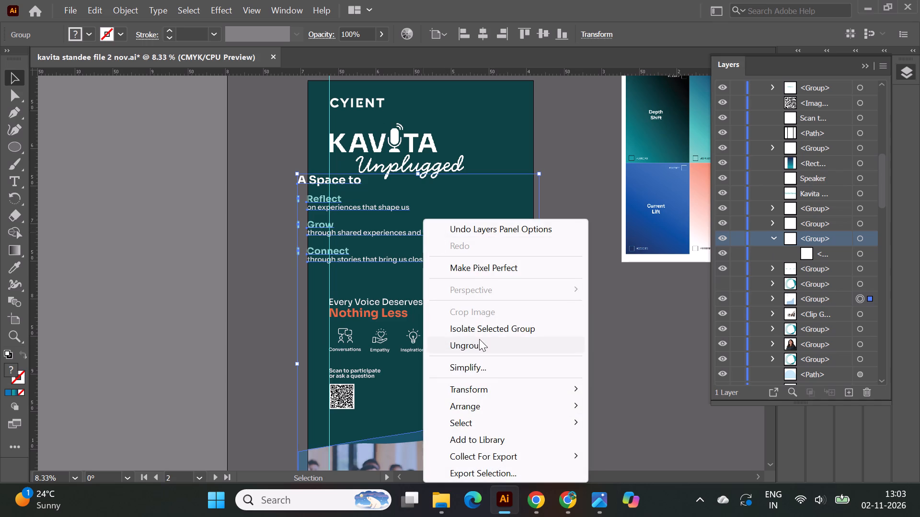
pyautogui.click(477, 348)
pyautogui.doubleClick(600, 379)
# Move the "A Space to" heading with its Reflect, Grow and Connect lines and bars below the Kavita Unplugged logo, left-aligned to the vertical guide.
pyautogui.click(352, 182)
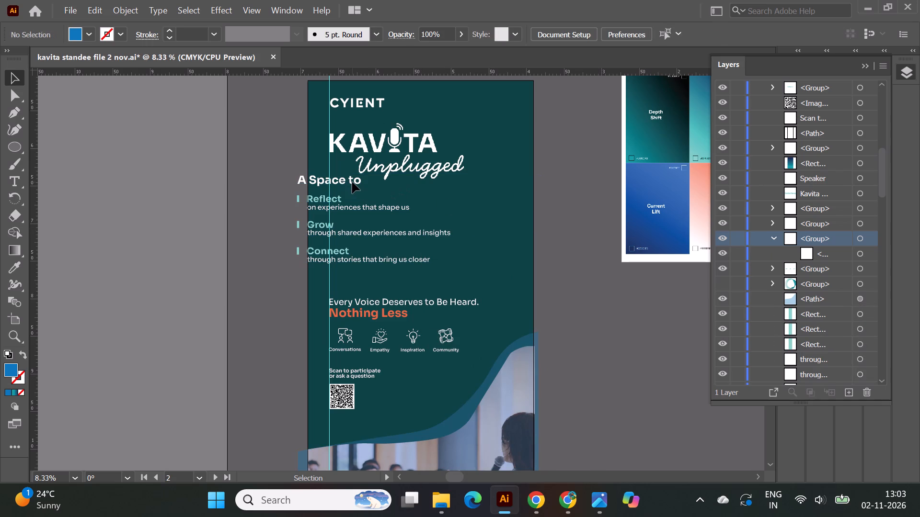
pyautogui.click(301, 180)
pyautogui.keyDown('alt'); pyautogui.scroll(1, 302, 190); pyautogui.keyUp('alt')
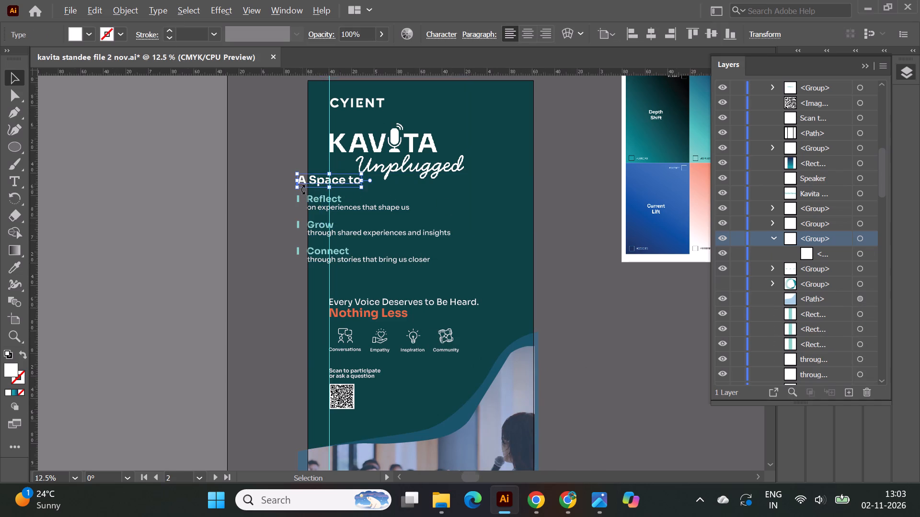
pyautogui.keyDown('alt'); pyautogui.scroll(1, 302, 190); pyautogui.keyUp('alt')
pyautogui.keyDown('shift'); pyautogui.click(90, 212); pyautogui.keyUp('shift')
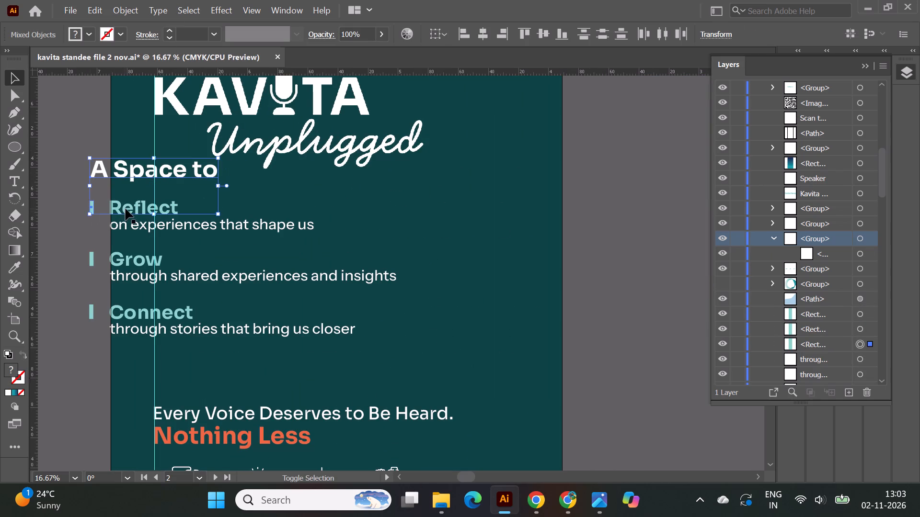
pyautogui.keyDown('shift'); pyautogui.click(126, 209); pyautogui.keyUp('shift')
pyautogui.keyDown('shift'); pyautogui.click(124, 227); pyautogui.keyUp('shift')
pyautogui.keyDown('shift'); pyautogui.click(93, 264); pyautogui.keyUp('shift')
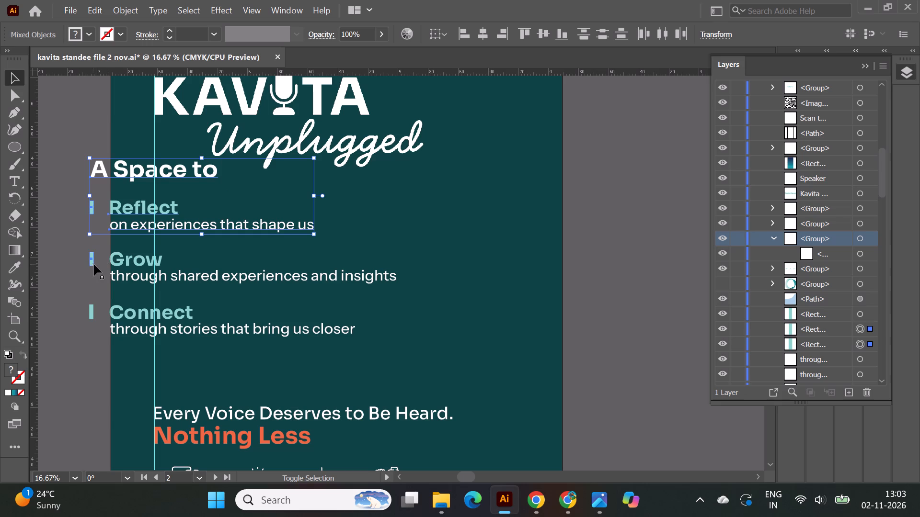
pyautogui.keyDown('shift'); pyautogui.click(129, 262); pyautogui.keyUp('shift')
pyautogui.keyDown('shift'); pyautogui.click(124, 279); pyautogui.keyUp('shift')
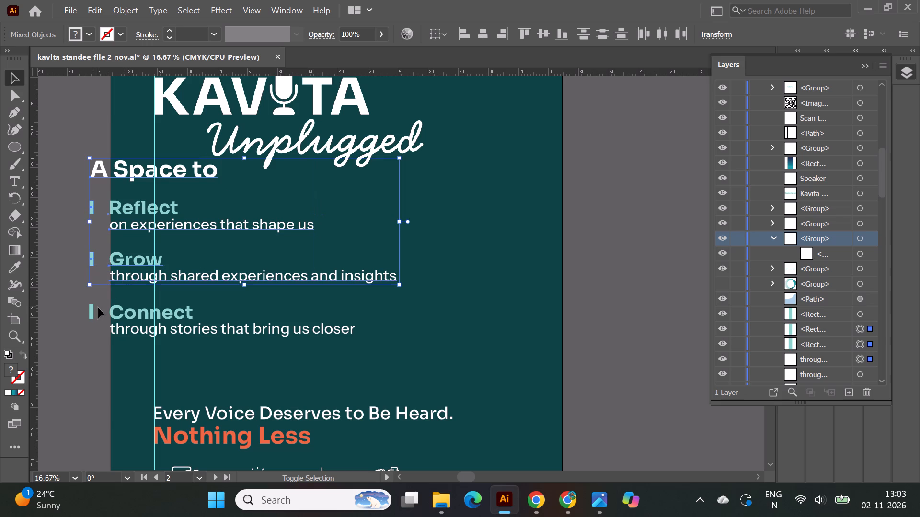
pyautogui.keyDown('shift'); pyautogui.click(93, 311); pyautogui.keyUp('shift')
pyautogui.keyDown('shift'); pyautogui.click(122, 319); pyautogui.keyUp('shift')
pyautogui.keyDown('shift'); pyautogui.click(123, 329); pyautogui.keyUp('shift')
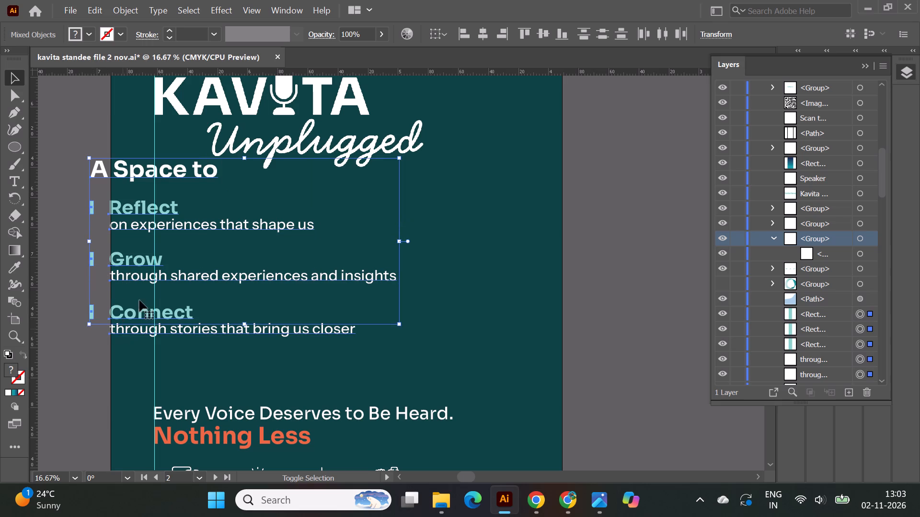
pyautogui.moveTo(128, 259); pyautogui.dragTo(190, 287)
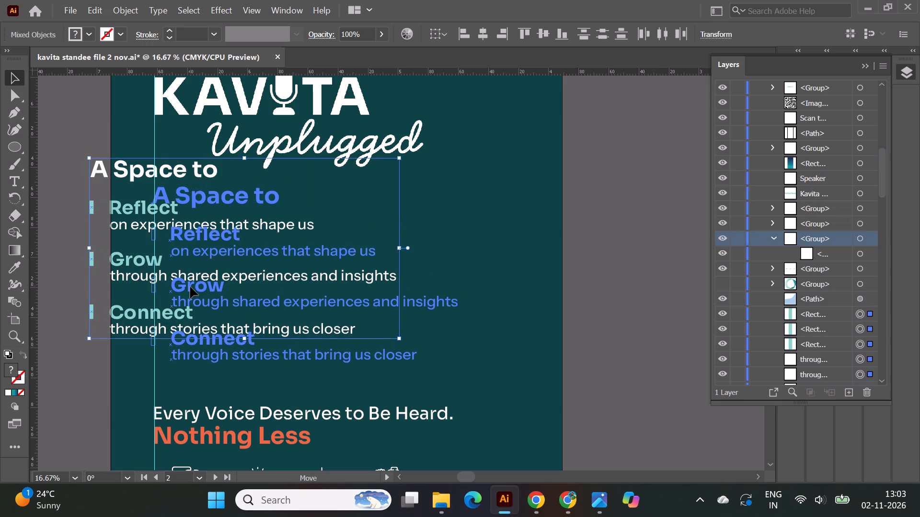
pyautogui.moveTo(190, 287); pyautogui.dragTo(193, 299)
pyautogui.keyDown('alt'); pyautogui.scroll(-1, 430, 258); pyautogui.keyUp('alt')
pyautogui.scroll(-2, 423, 259)
pyautogui.click(224, 204)
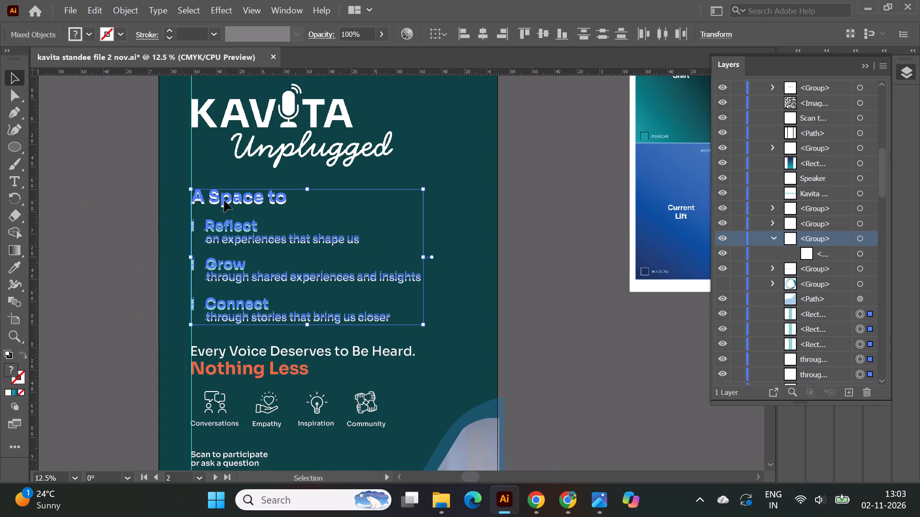
pyautogui.click(224, 200)
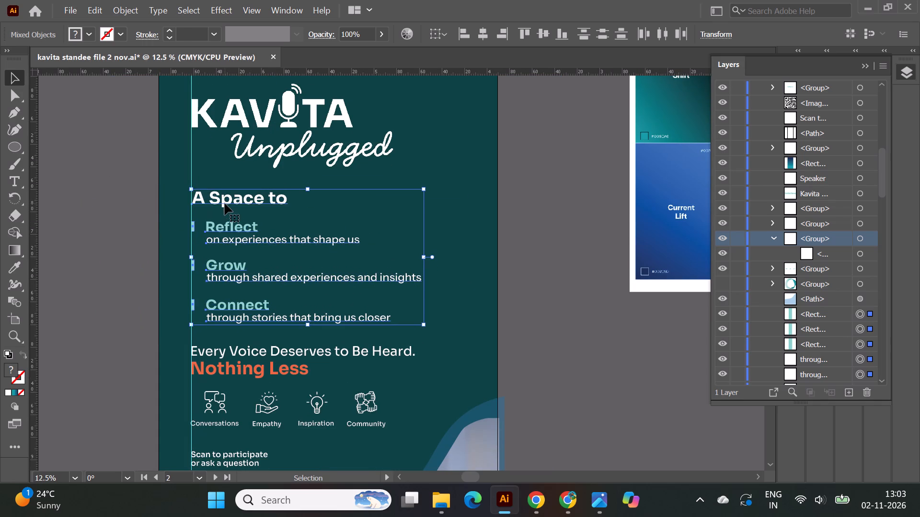
pyautogui.click(110, 211)
# Show the hidden teal ribbon group again.
pyautogui.scroll(-2, 556, 351)
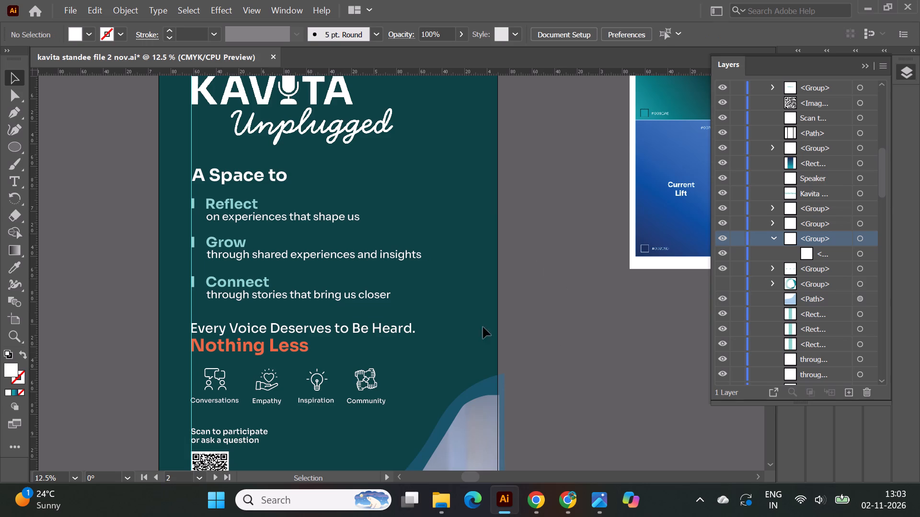
pyautogui.click(722, 285)
pyautogui.keyDown('alt'); pyautogui.scroll(-1, 629, 307); pyautogui.keyUp('alt')
pyautogui.scroll(-2, 628, 307)
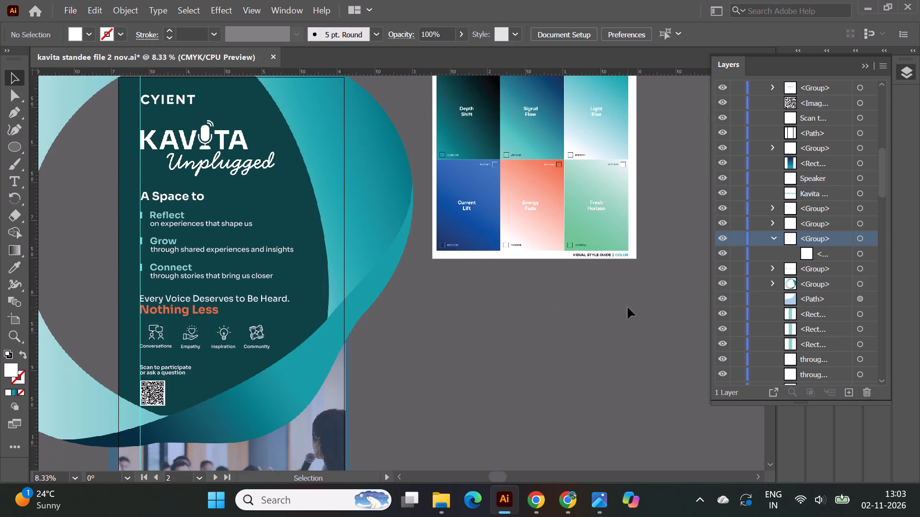
# Export only artboard 2, the Kavita Unplugged standee with the teal ribbon, for screens as a 2x PNG to the Downloads folder.
pyautogui.moveTo(497, 475); pyautogui.dragTo(469, 477)
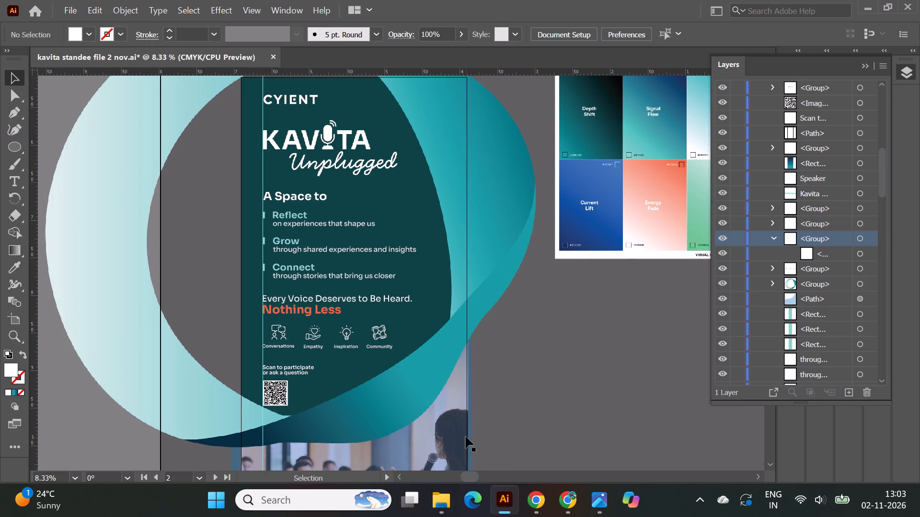
pyautogui.scroll(-8, 466, 437)
pyautogui.keyDown('alt'); pyautogui.scroll(-1, 454, 396); pyautogui.keyUp('alt')
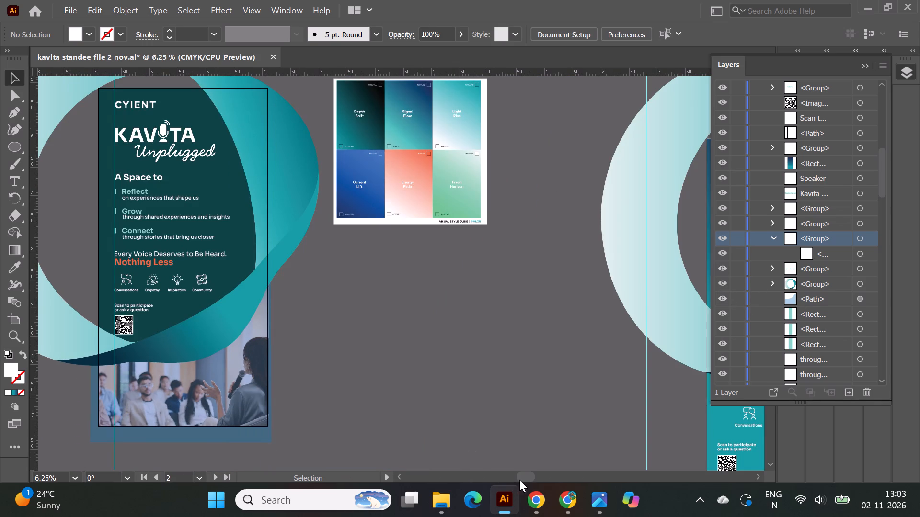
pyautogui.moveTo(525, 479); pyautogui.dragTo(473, 483)
pyautogui.click(549, 390)
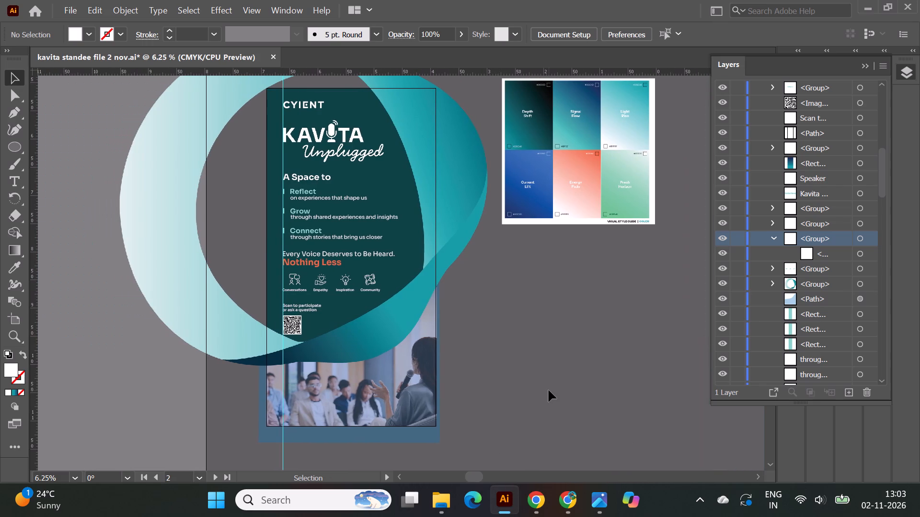
pyautogui.click(12, 321)
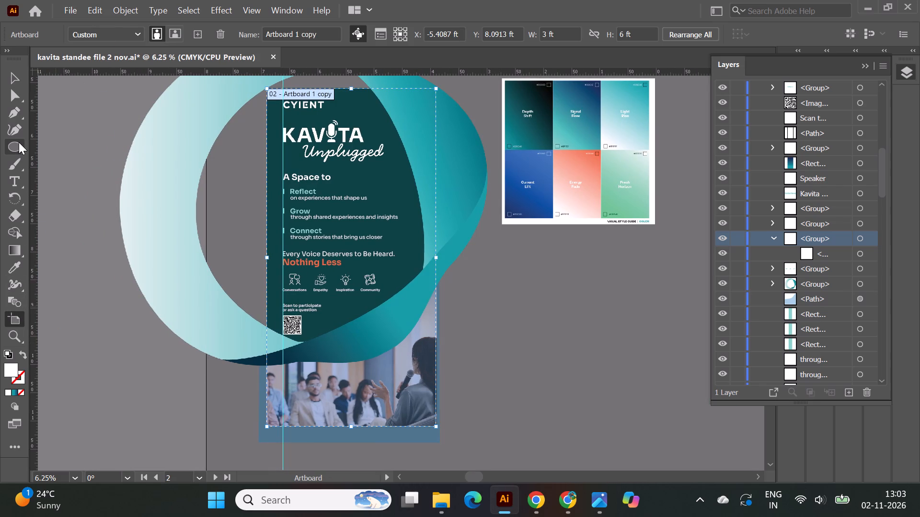
pyautogui.scroll(2, 99, 185)
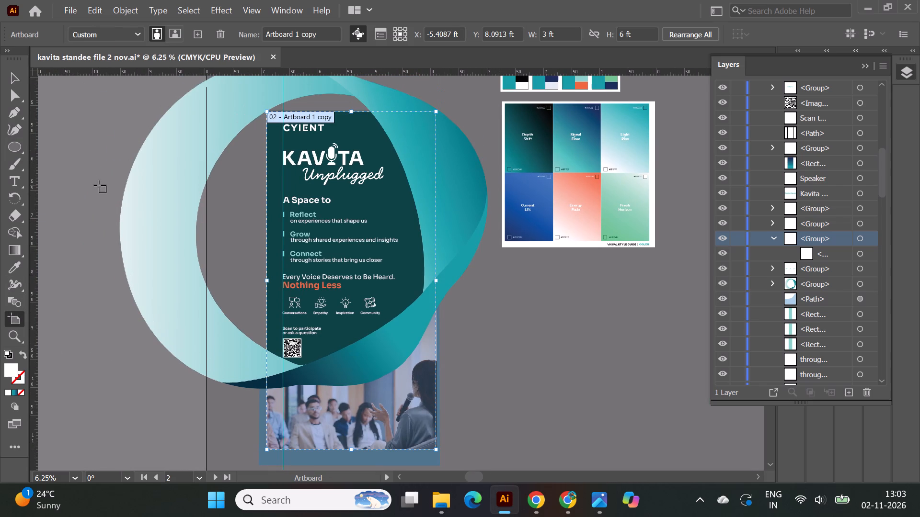
pyautogui.scroll(-1, 99, 185)
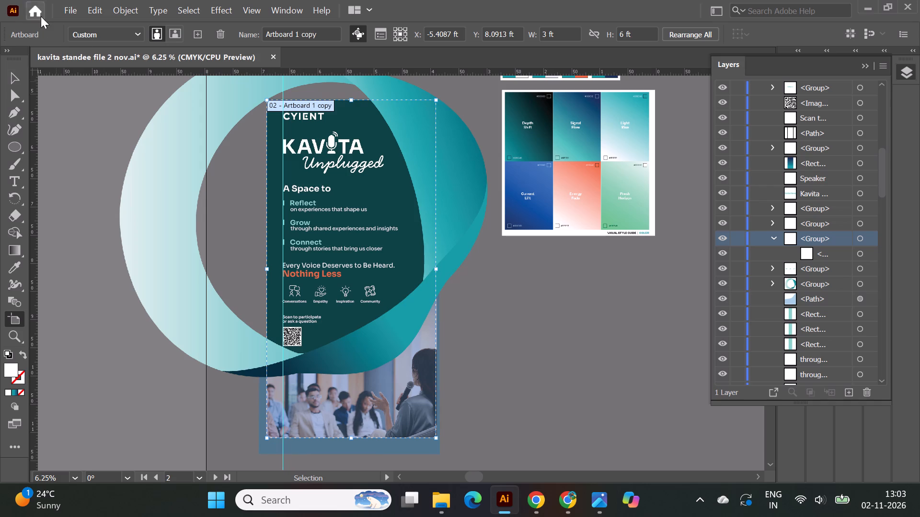
pyautogui.click(70, 9)
pyautogui.click(119, 304)
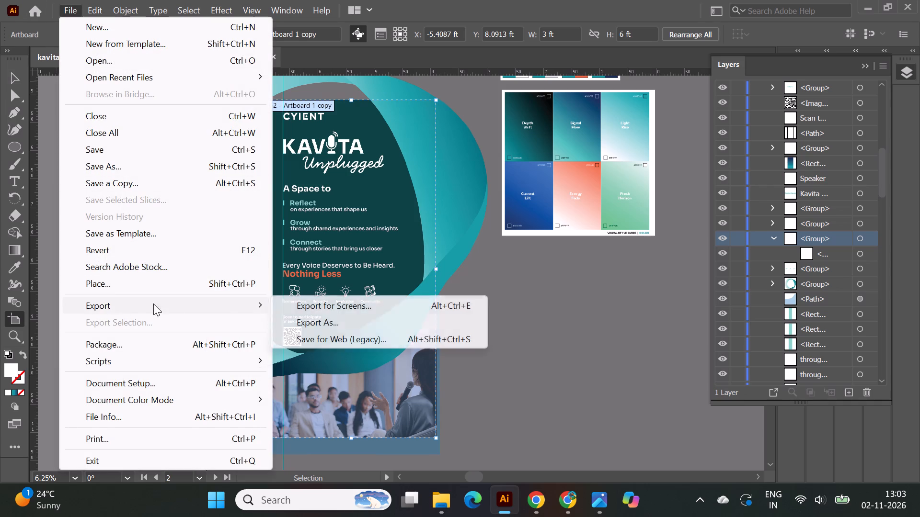
pyautogui.click(307, 304)
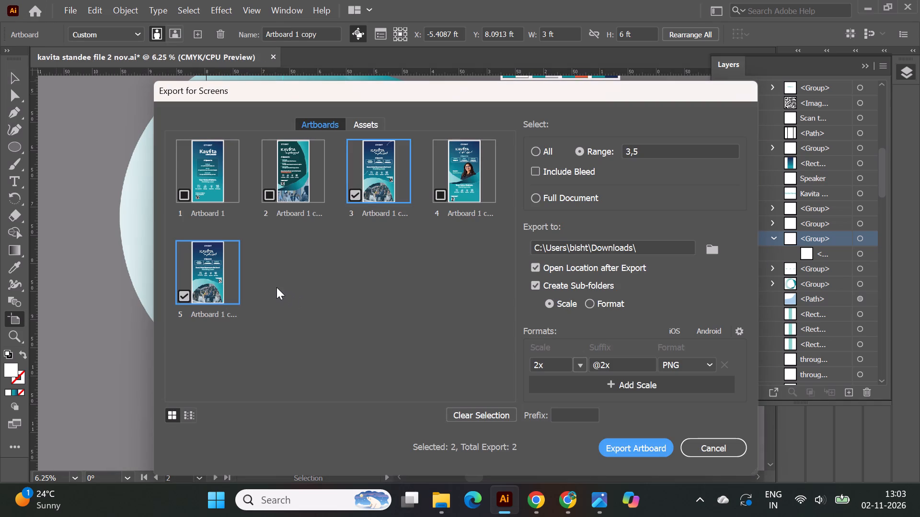
pyautogui.click(356, 198)
pyautogui.click(268, 191)
pyautogui.click(186, 301)
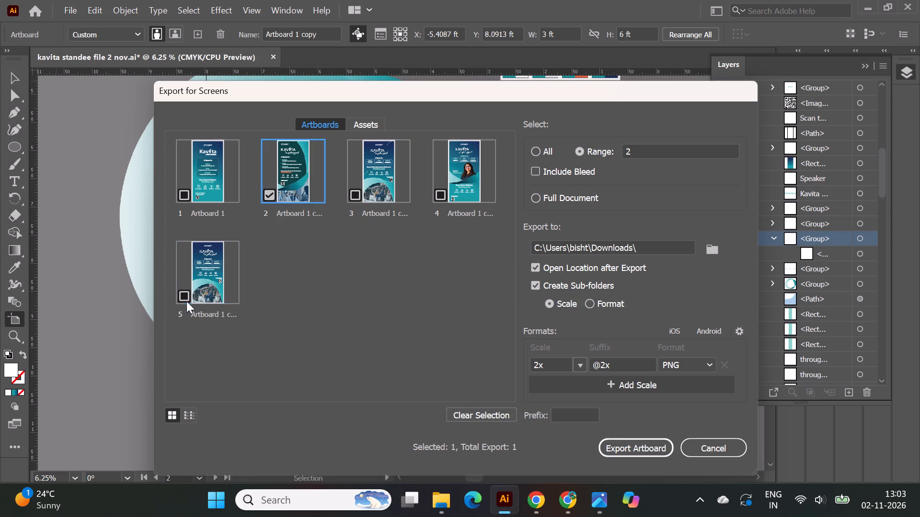
pyautogui.click(637, 455)
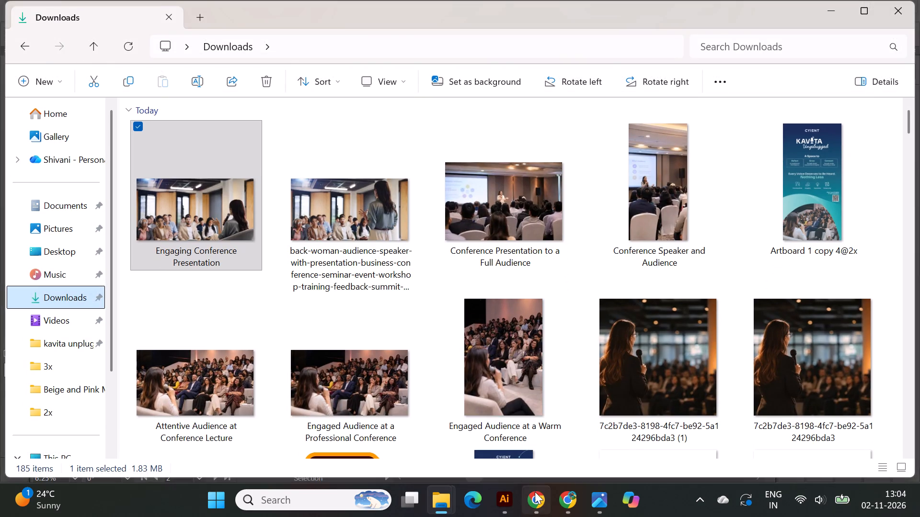
# Switch back to Illustrator and save a copy as "kavita standee file 2 nov copy" in Adobe Illustrator format in the Downloads folder.
pyautogui.click(510, 502)
pyautogui.click(65, 9)
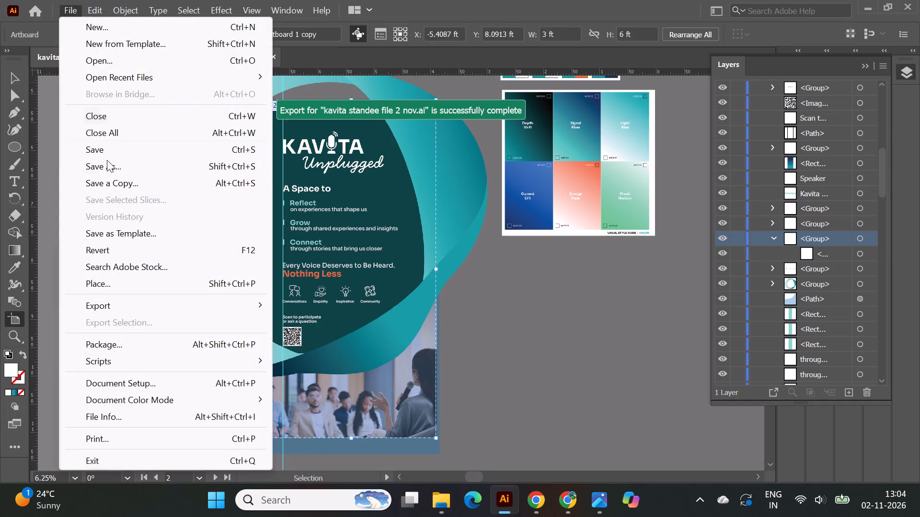
pyautogui.click(115, 178)
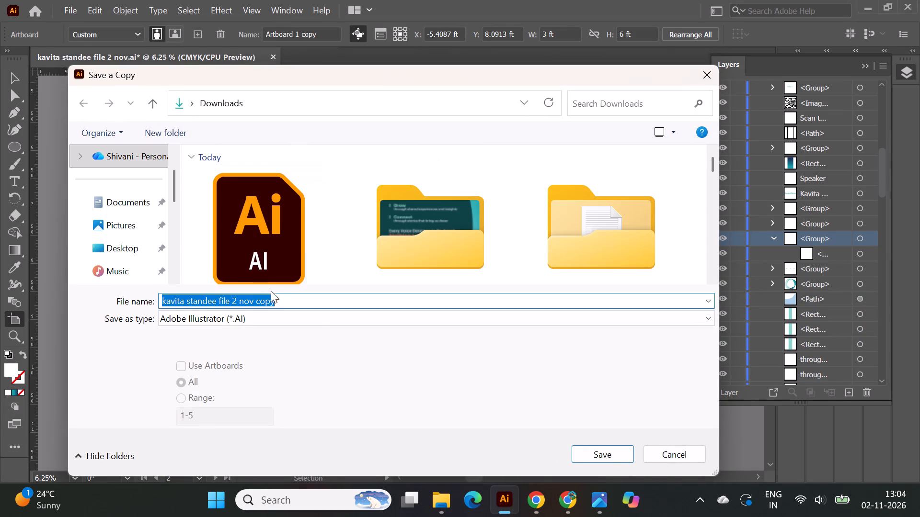
pyautogui.click(283, 302)
pyautogui.scroll(-1, 121, 224)
pyautogui.click(121, 222)
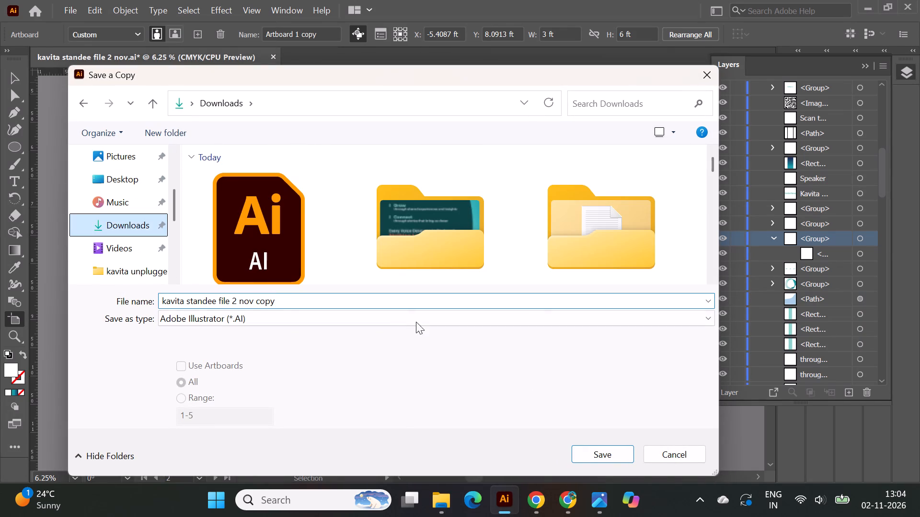
pyautogui.click(584, 456)
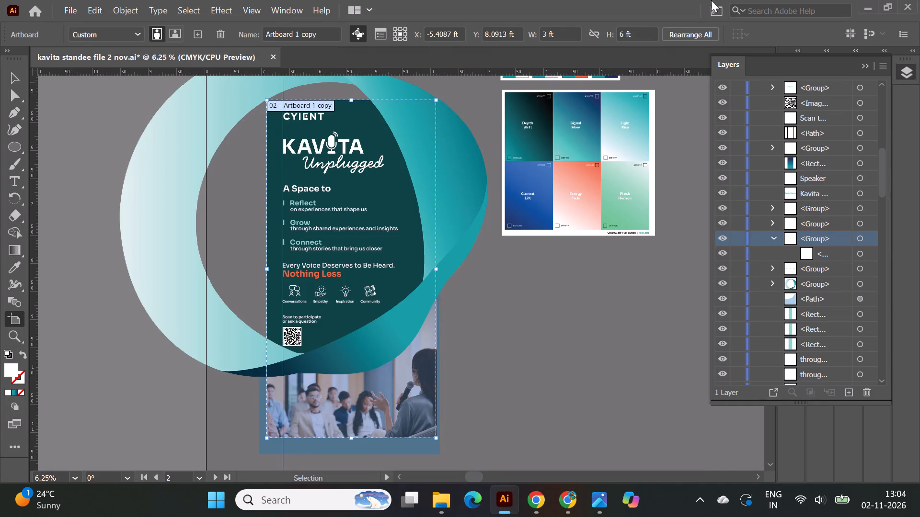
# Switch to File Explorer and open the exported image "Artboard 1 copy@2x" from the 2x folder in Downloads.
pyautogui.click(504, 454)
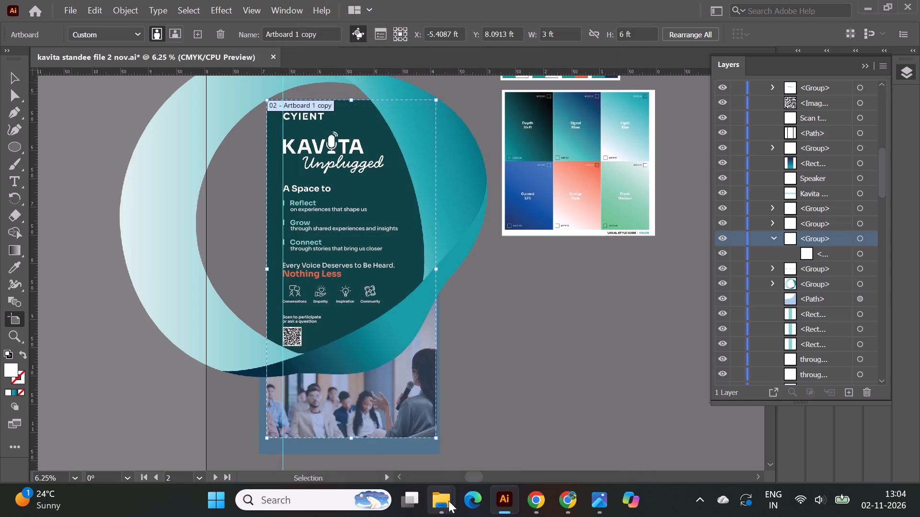
pyautogui.click(448, 501)
pyautogui.click(324, 423)
pyautogui.click(69, 296)
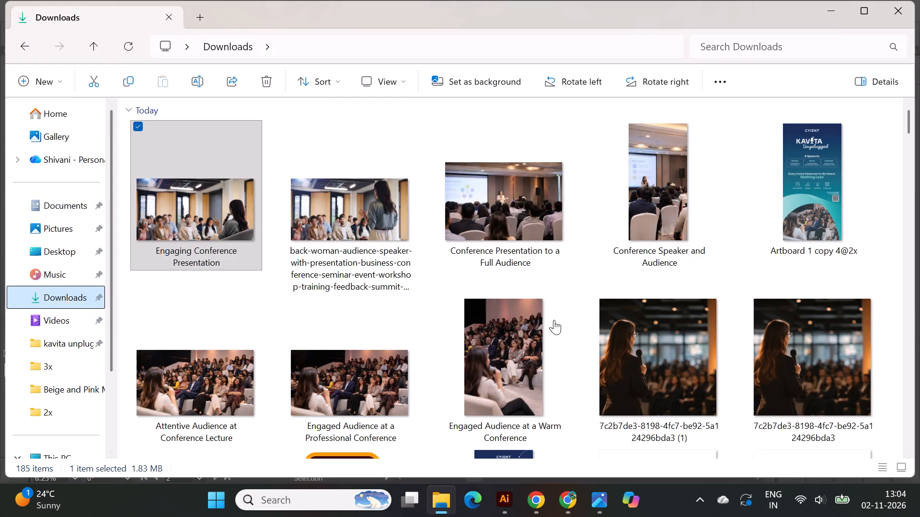
pyautogui.scroll(2, 554, 320)
pyautogui.scroll(-5, 554, 320)
pyautogui.scroll(1, 545, 319)
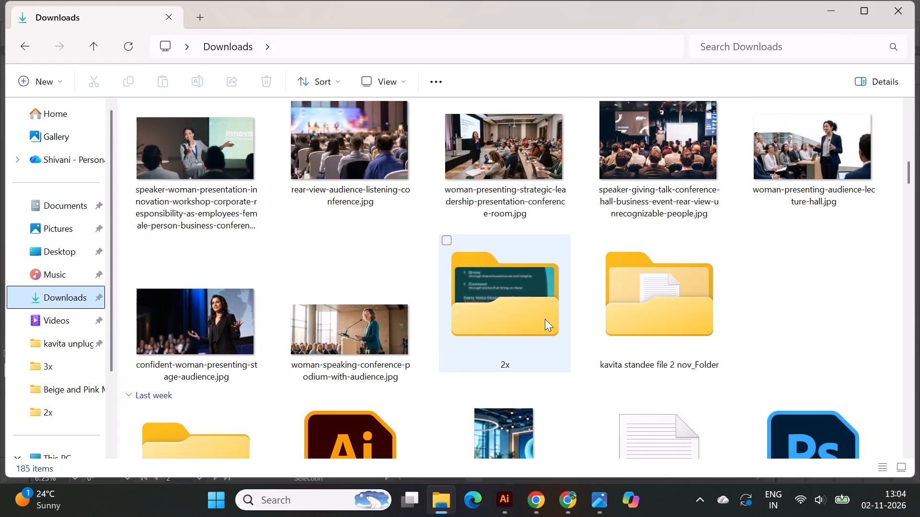
pyautogui.doubleClick(500, 296)
pyautogui.doubleClick(210, 191)
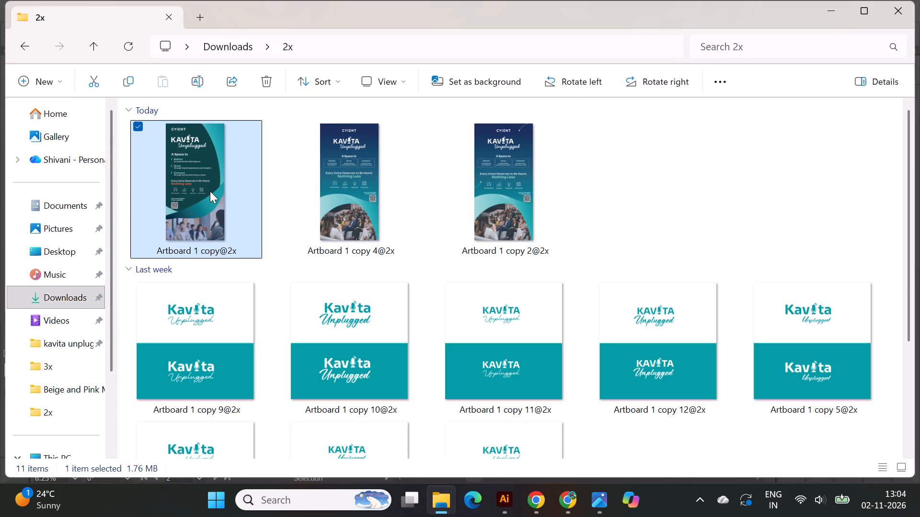
# Examine the exported standee PNG up close and as a whole, checking the text block, icons, QR code, ribbon and audience photo.
pyautogui.scroll(8, 523, 442)
pyautogui.moveTo(529, 421); pyautogui.dragTo(528, 270)
pyautogui.scroll(-2, 543, 369)
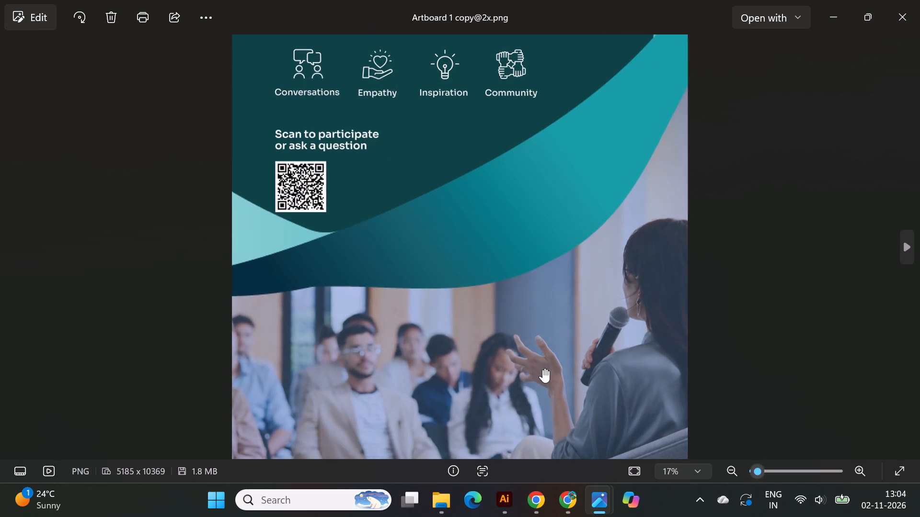
pyautogui.scroll(-16, 543, 369)
pyautogui.click(673, 379)
pyautogui.scroll(-4, 434, 327)
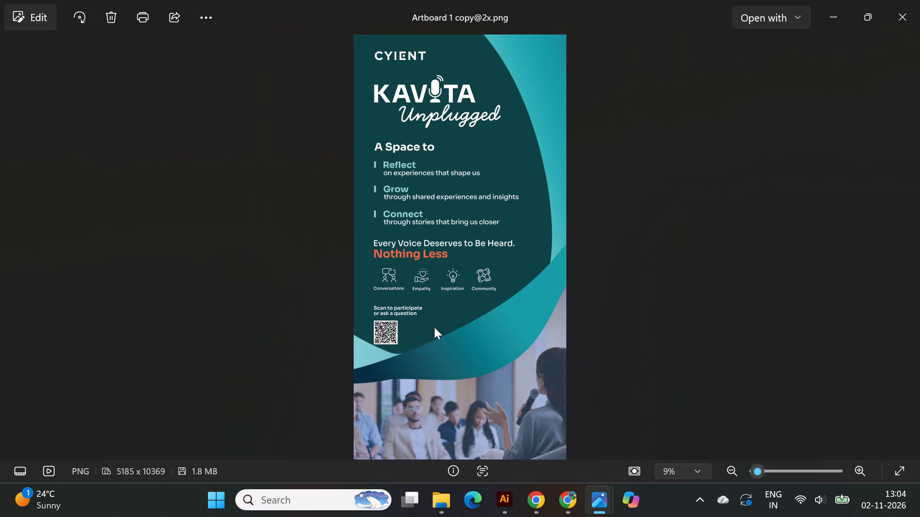
pyautogui.scroll(-4, 434, 327)
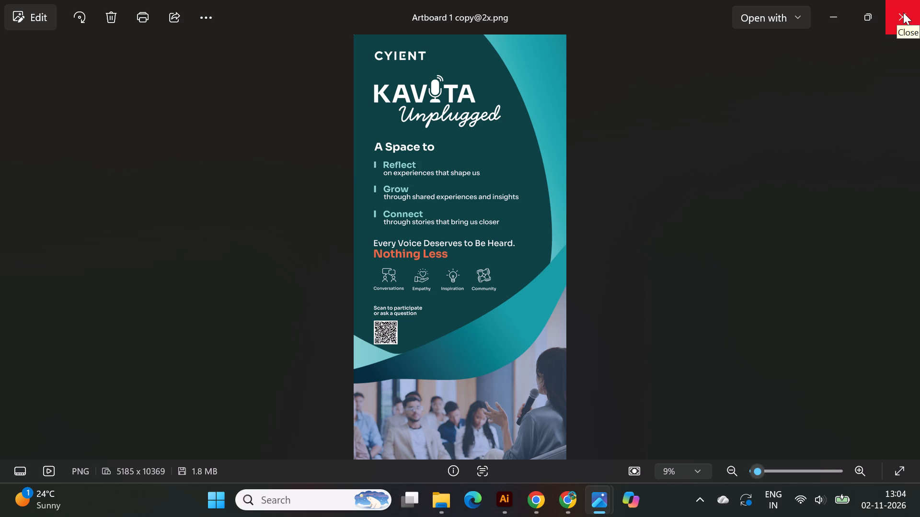
pyautogui.scroll(5, 442, 170)
pyautogui.scroll(3, 340, 226)
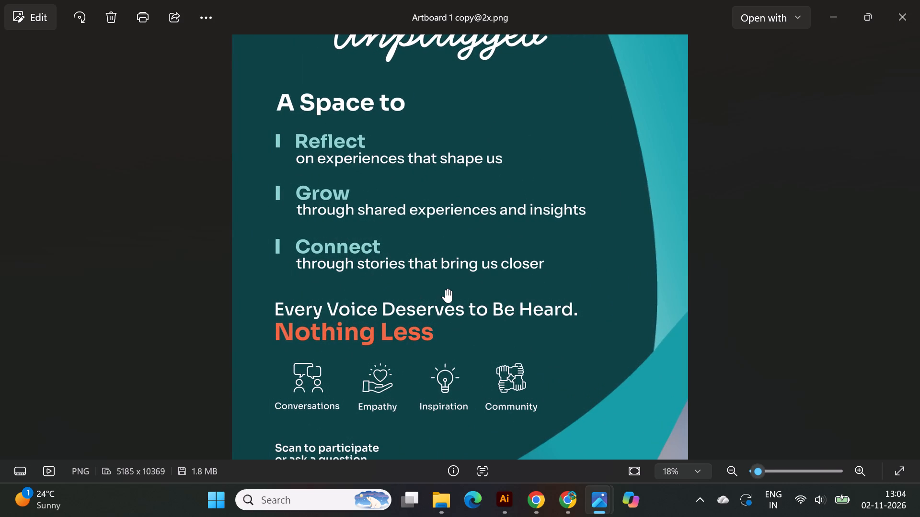
pyautogui.scroll(-6, 446, 289)
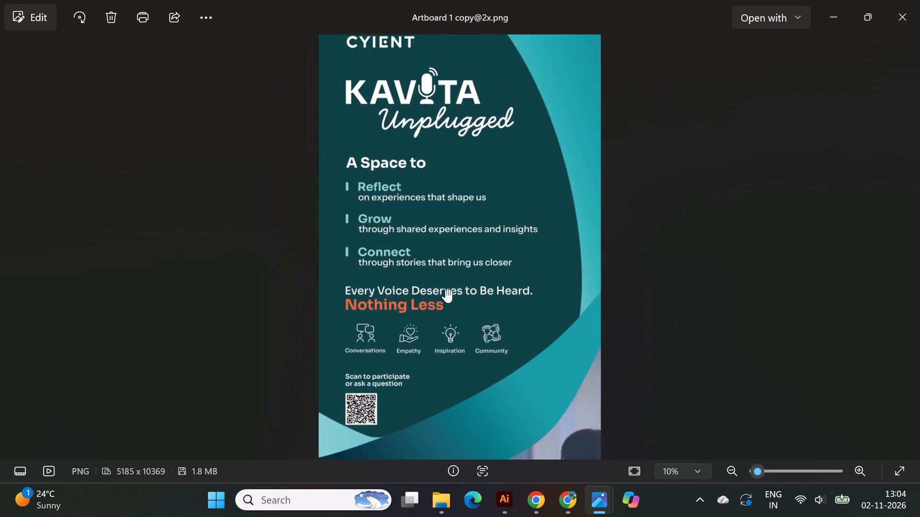
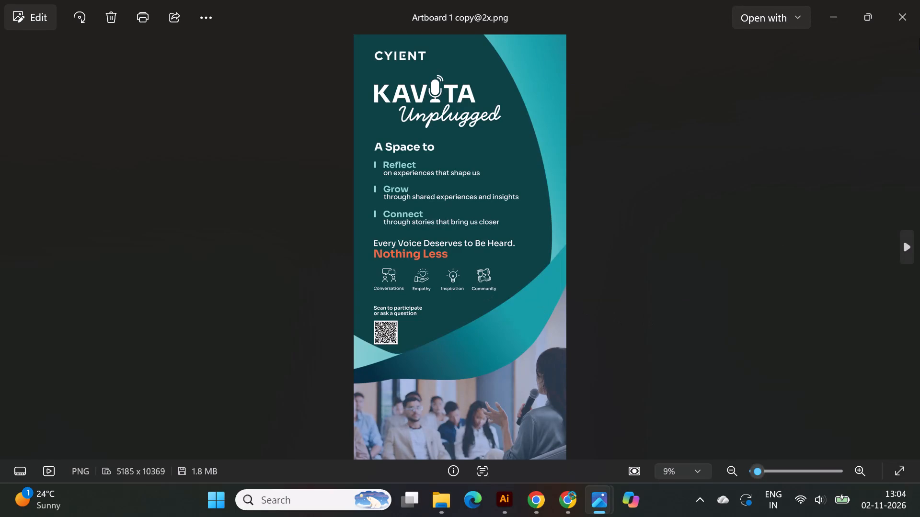
# Examine the exported Kavita Unplugged standee PNG, checking the "A Space to" text block and tagline up close and the full layout.
pyautogui.scroll(8, 402, 209)
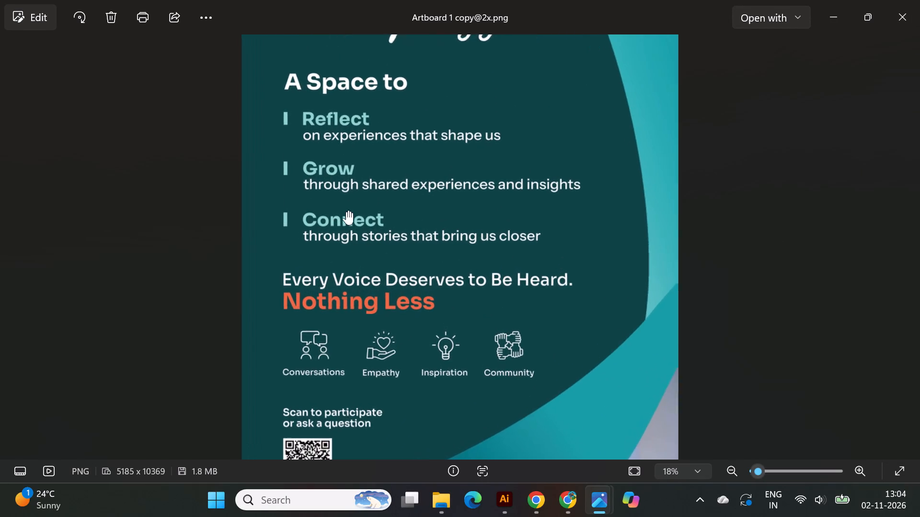
pyautogui.scroll(-3, 394, 253)
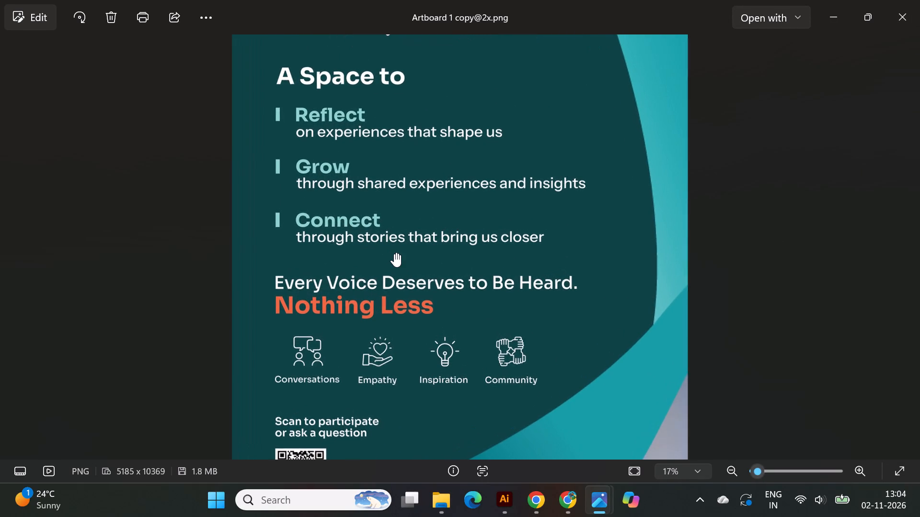
pyautogui.scroll(-11, 394, 253)
pyautogui.scroll(-11, 394, 253)
pyautogui.click(726, 286)
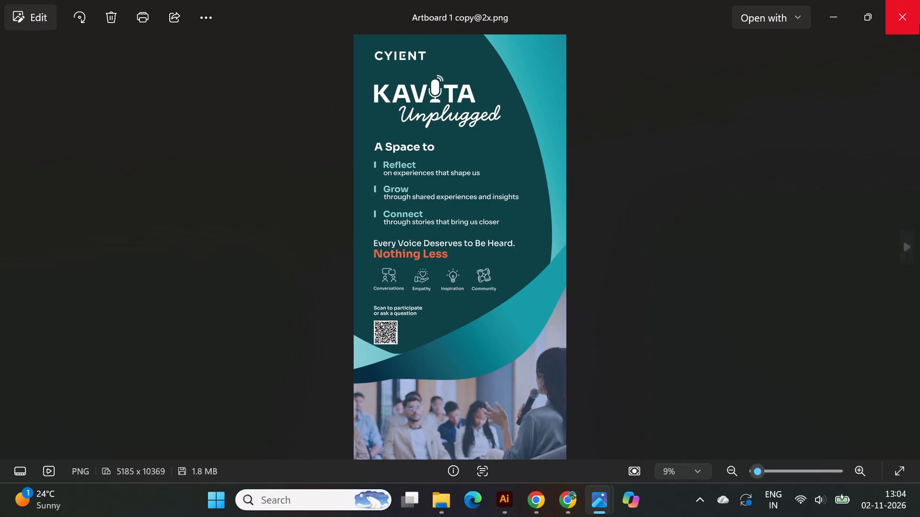
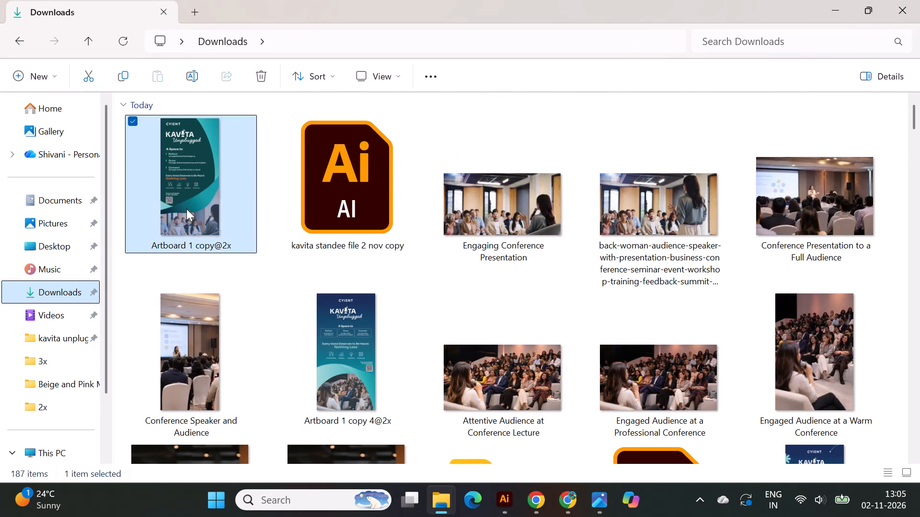
# Review the exported "Artboard 1 copy@2x" standee PNG in Photos, close it and return to the Downloads folder.
pyautogui.click(417, 270)
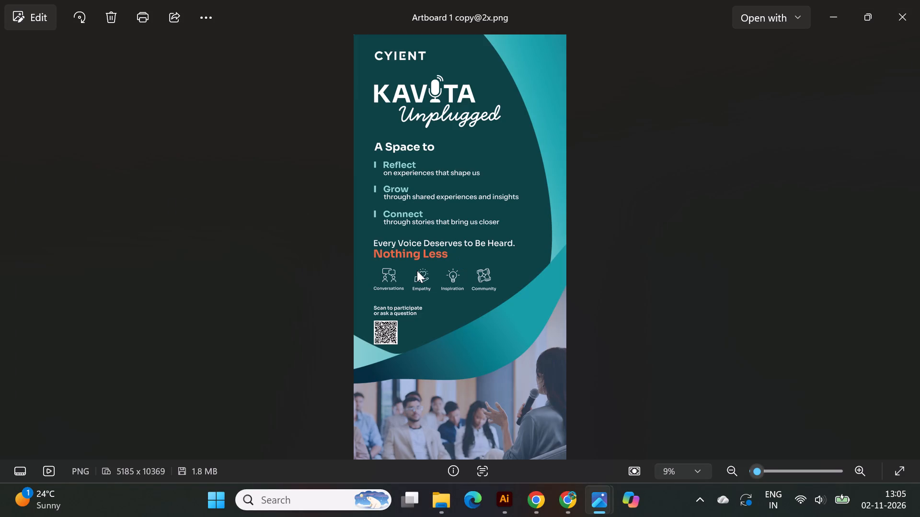
pyautogui.scroll(-11, 417, 270)
pyautogui.scroll(-7, 472, 291)
pyautogui.click(904, 22)
pyautogui.click(73, 296)
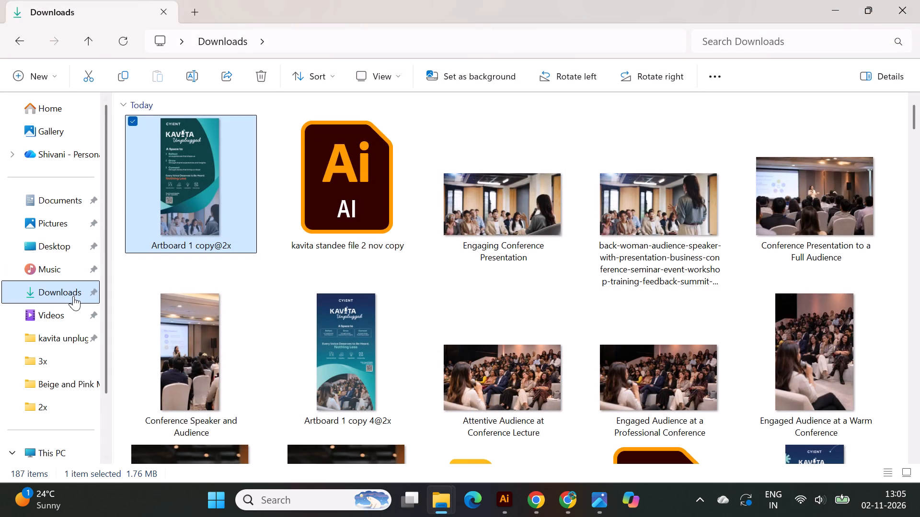